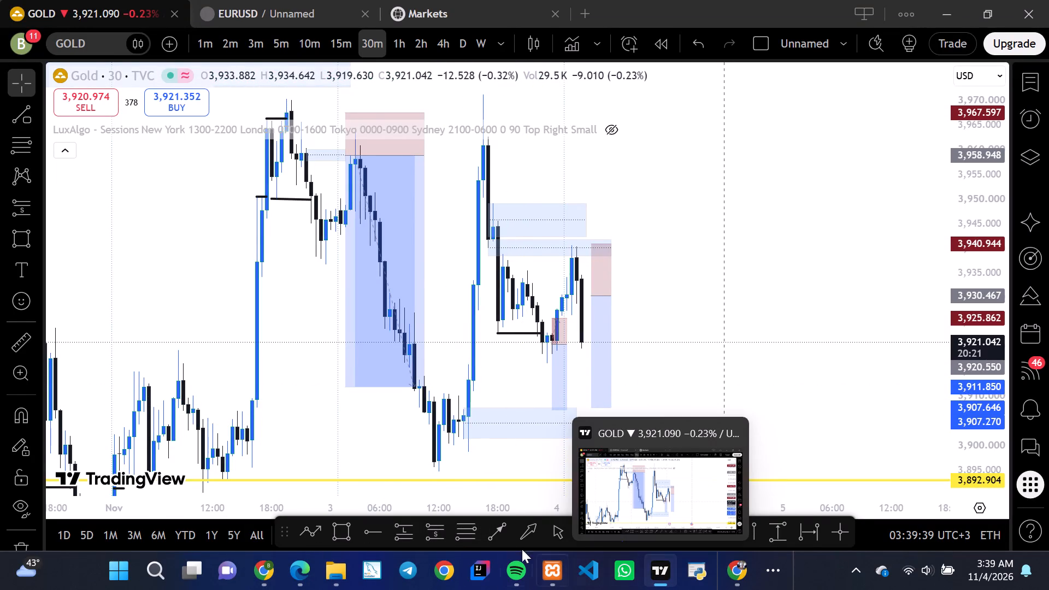
# Switch to WorldQuant BRAIN in Chrome, run the Prod Correlation check for the Super Simulation 4 alpha and expand its details.
pyautogui.click(271, 571)
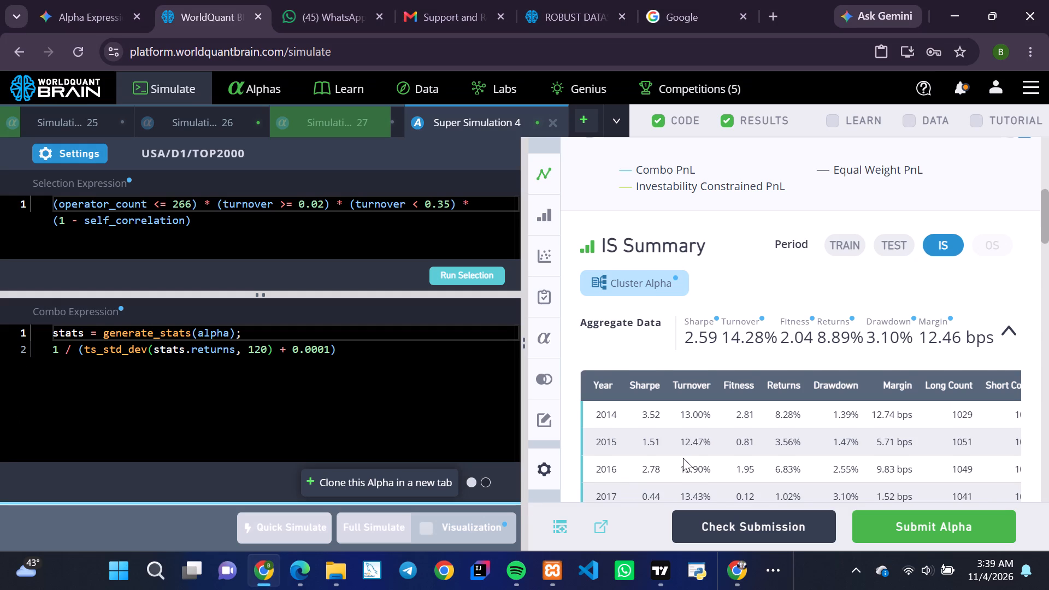
pyautogui.scroll(-5, 683, 458)
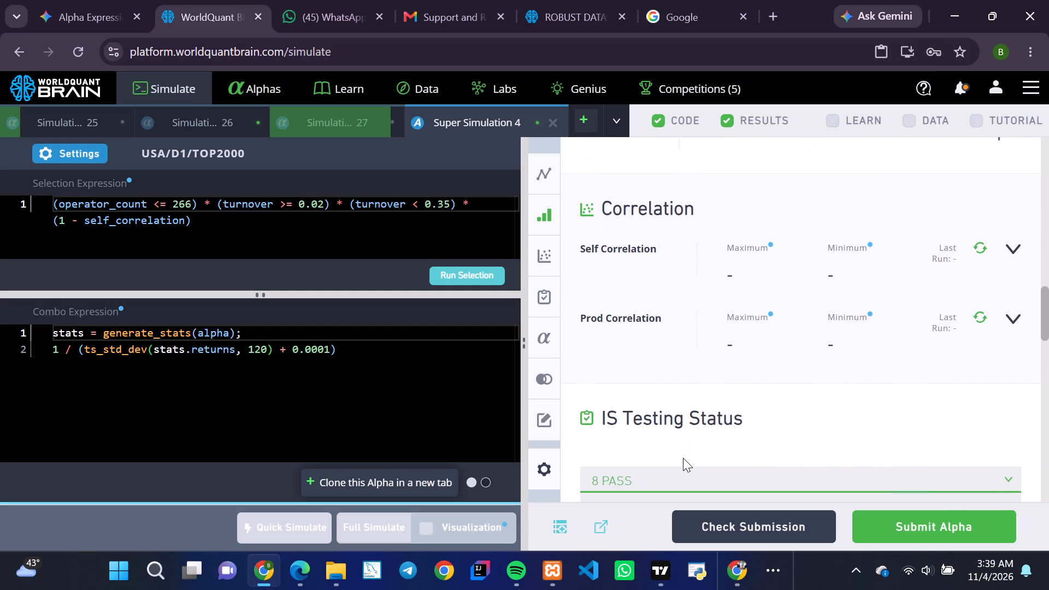
pyautogui.scroll(-1, 683, 458)
pyautogui.click(981, 311)
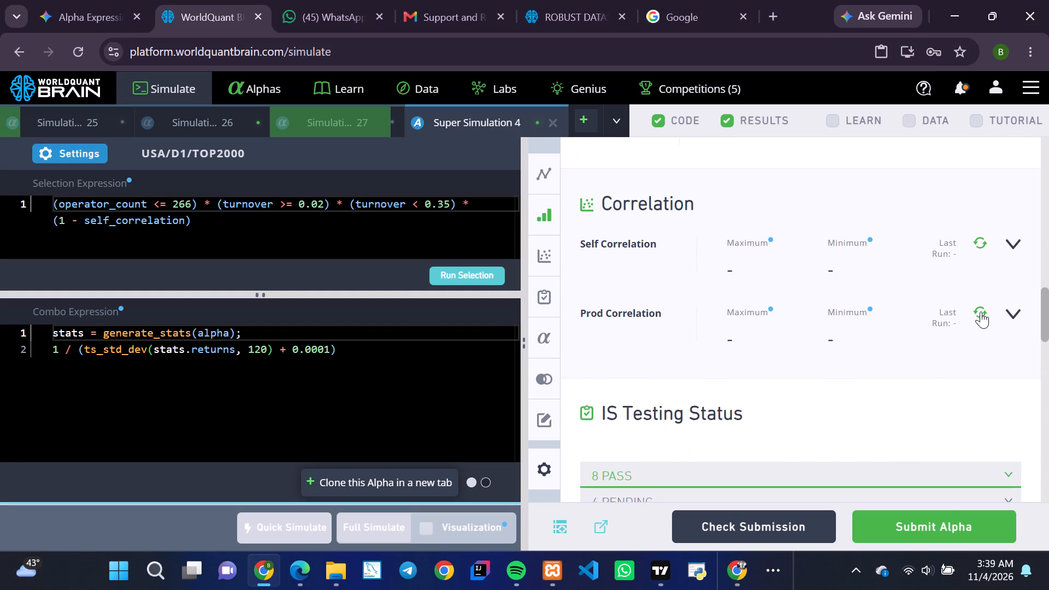
pyautogui.click(1012, 311)
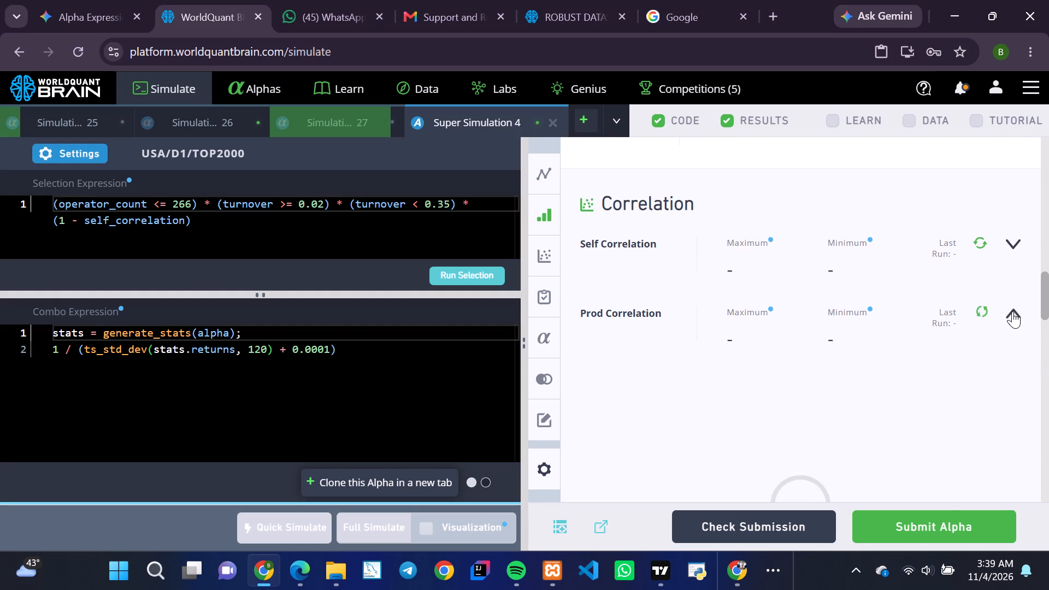
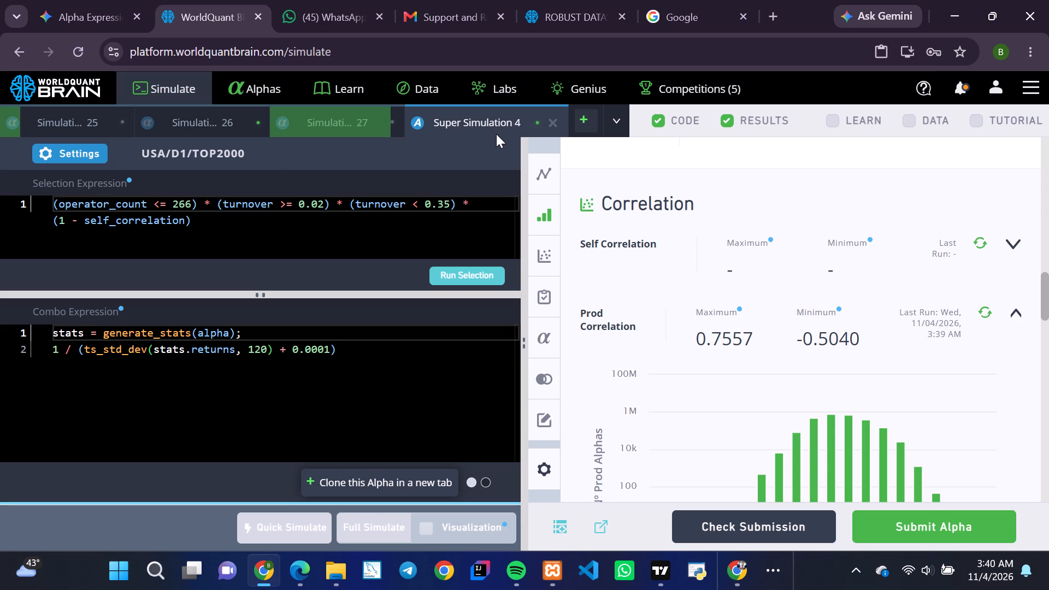
# Set the neutralization of Super Simulation 4 to Crowding Factors in its combo settings and apply the change.
pyautogui.click(69, 151)
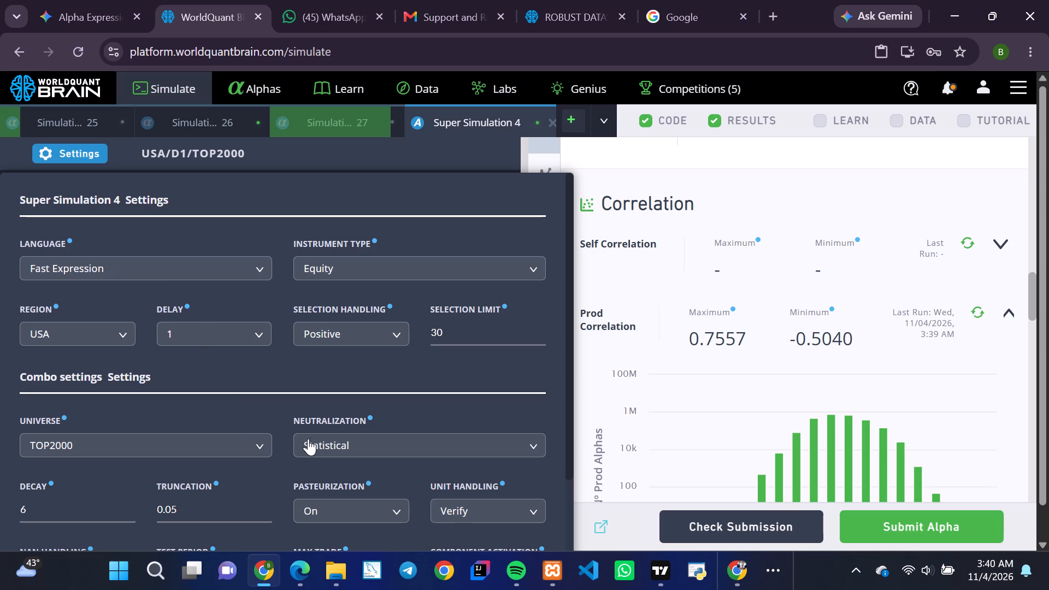
pyautogui.click(535, 442)
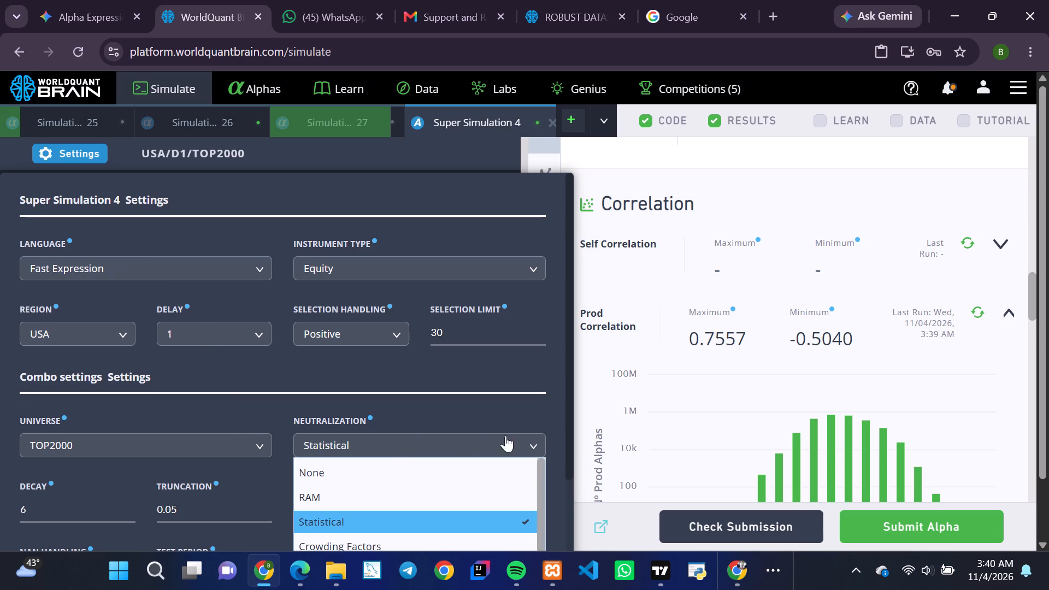
pyautogui.scroll(-3, 398, 439)
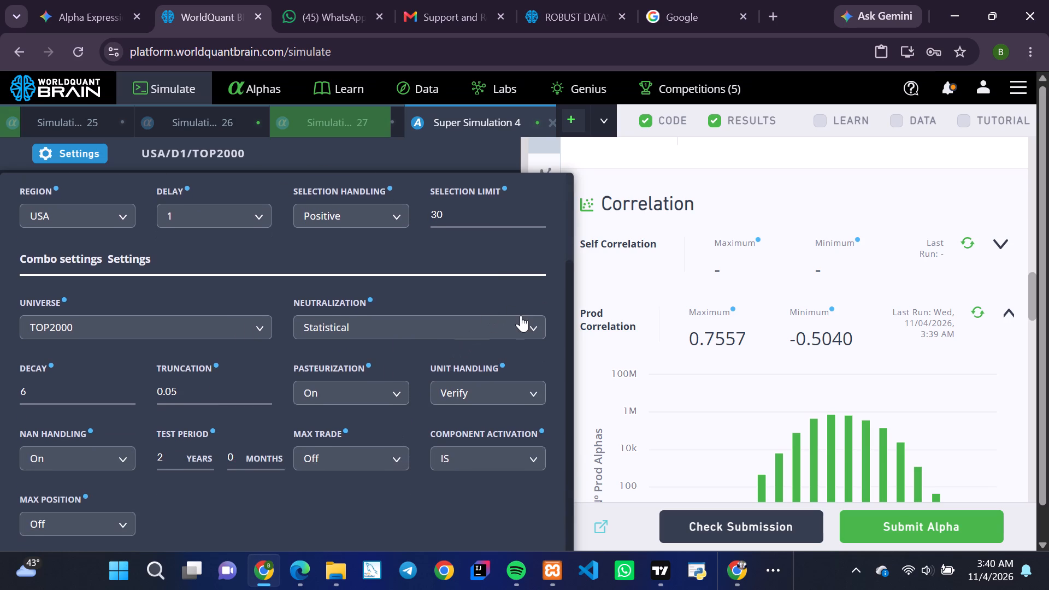
pyautogui.click(527, 322)
pyautogui.click(339, 424)
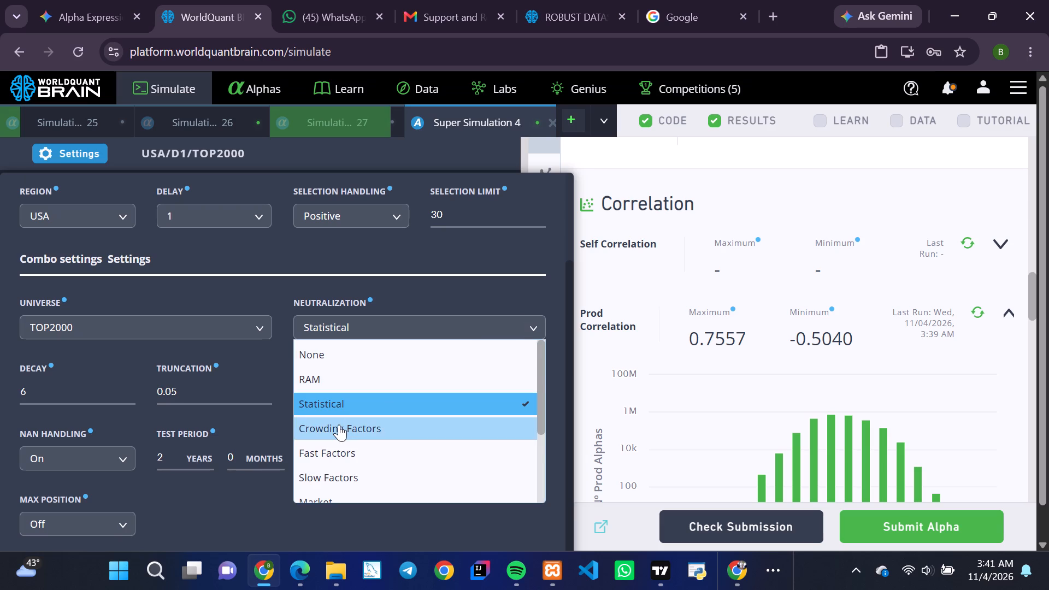
pyautogui.scroll(-4, 339, 424)
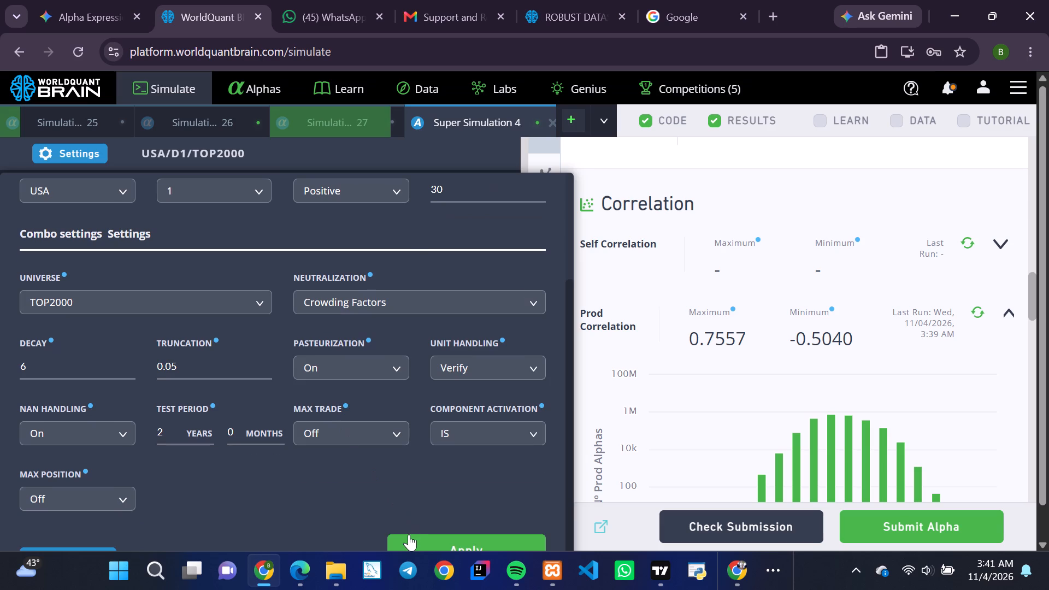
pyautogui.click(409, 534)
# Run a full simulation of Super Simulation 4.
pyautogui.click(382, 533)
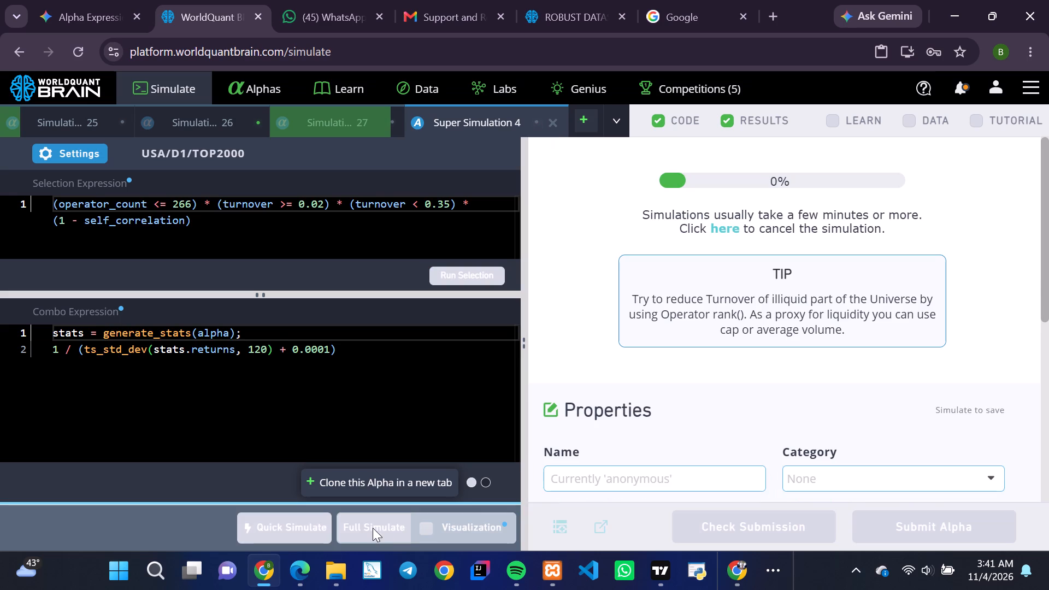
# Review the PnL chart and IS Summary of Simulation 26, and open its simulation settings.
pyautogui.click(187, 126)
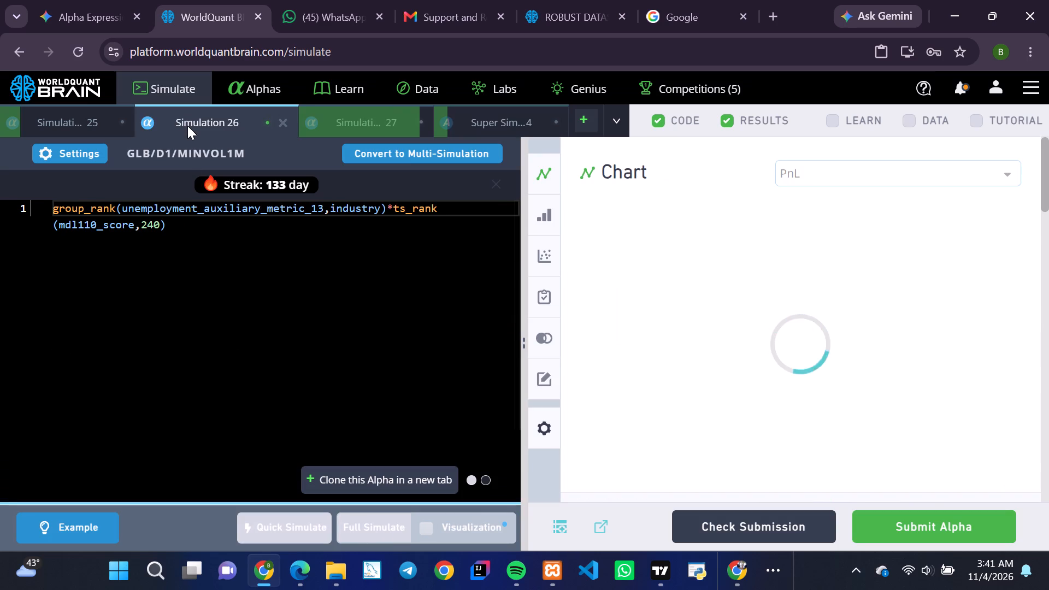
pyautogui.scroll(-2, 757, 341)
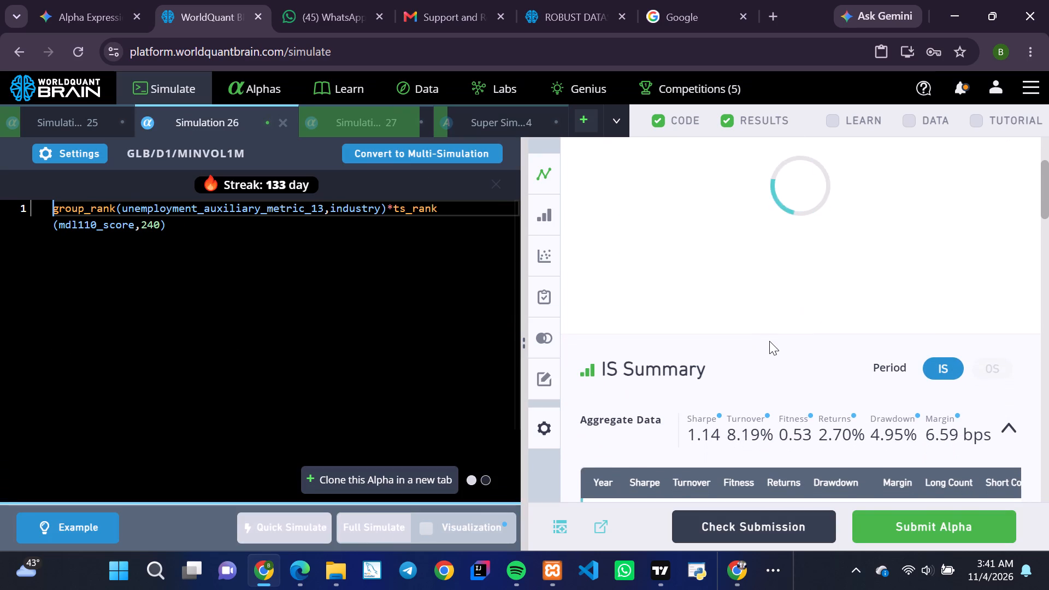
pyautogui.scroll(1, 769, 341)
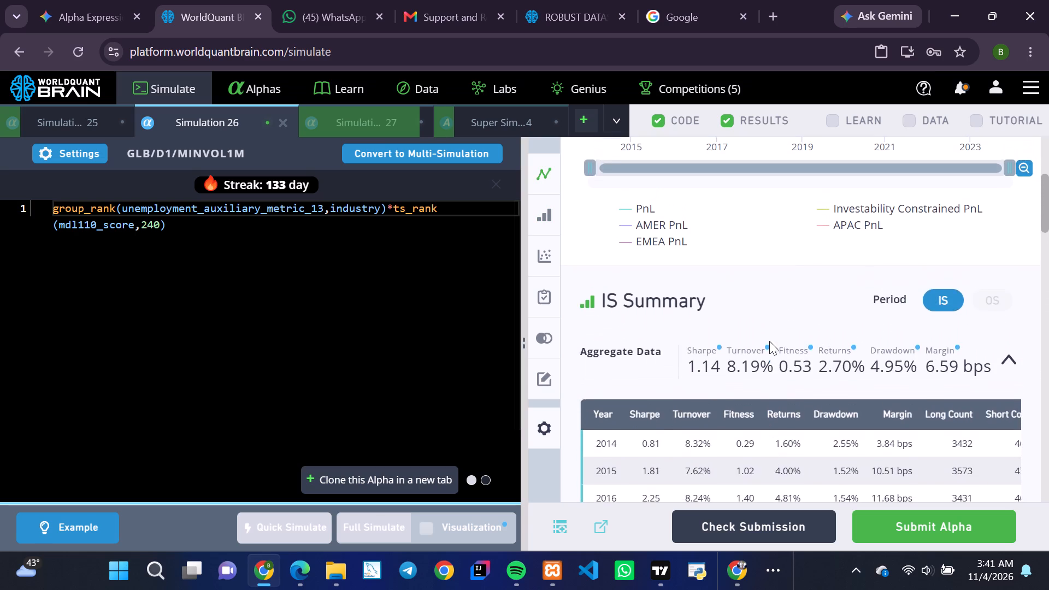
pyautogui.scroll(3, 769, 341)
pyautogui.scroll(-2, 769, 341)
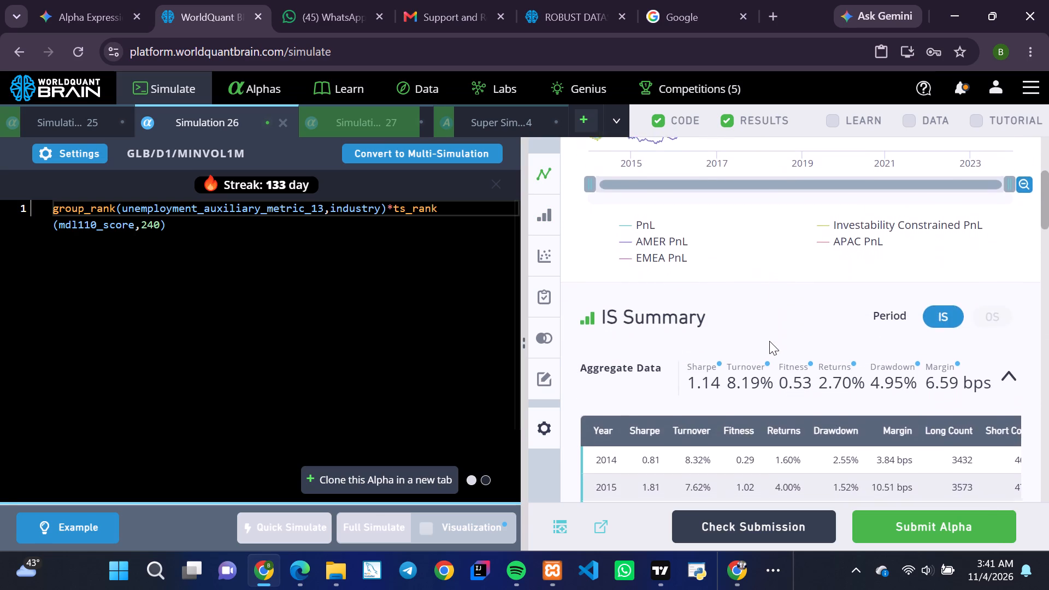
pyautogui.scroll(-2, 769, 341)
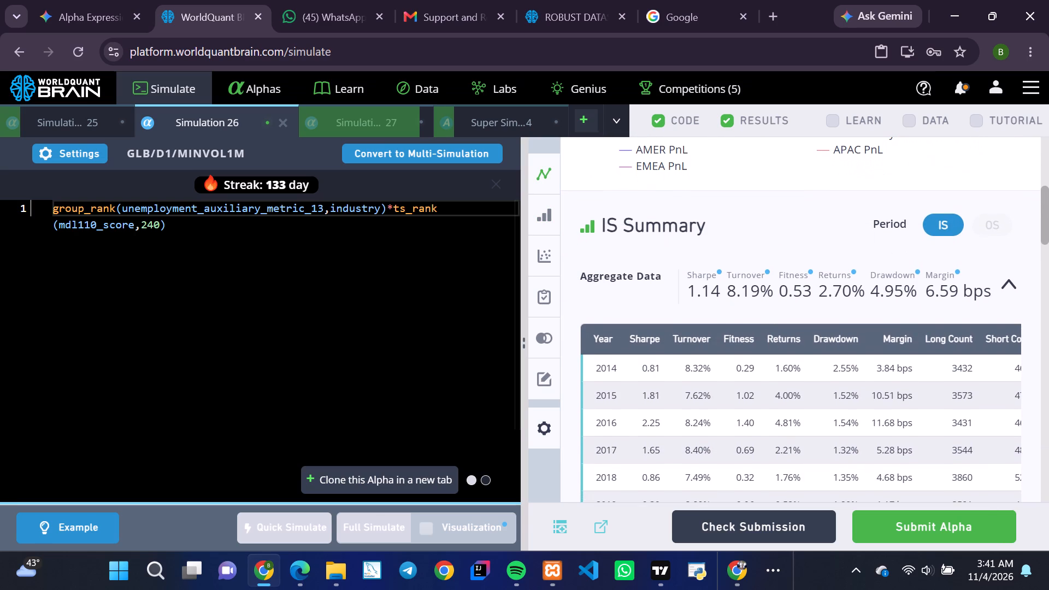
pyautogui.click(75, 156)
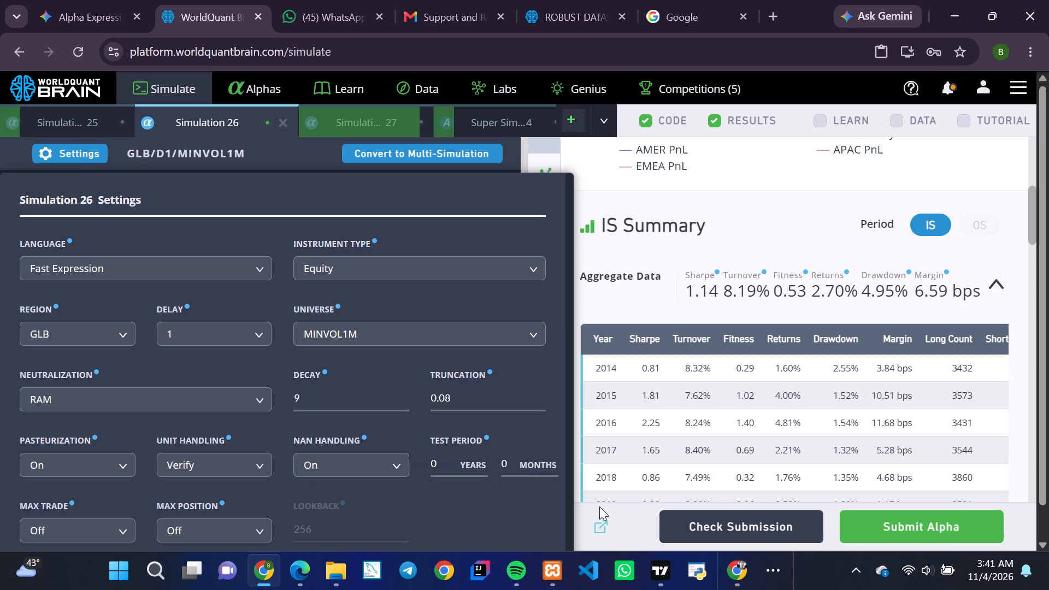
# Switch to TradingView to view the 30-minute Gold chart.
pyautogui.click(663, 568)
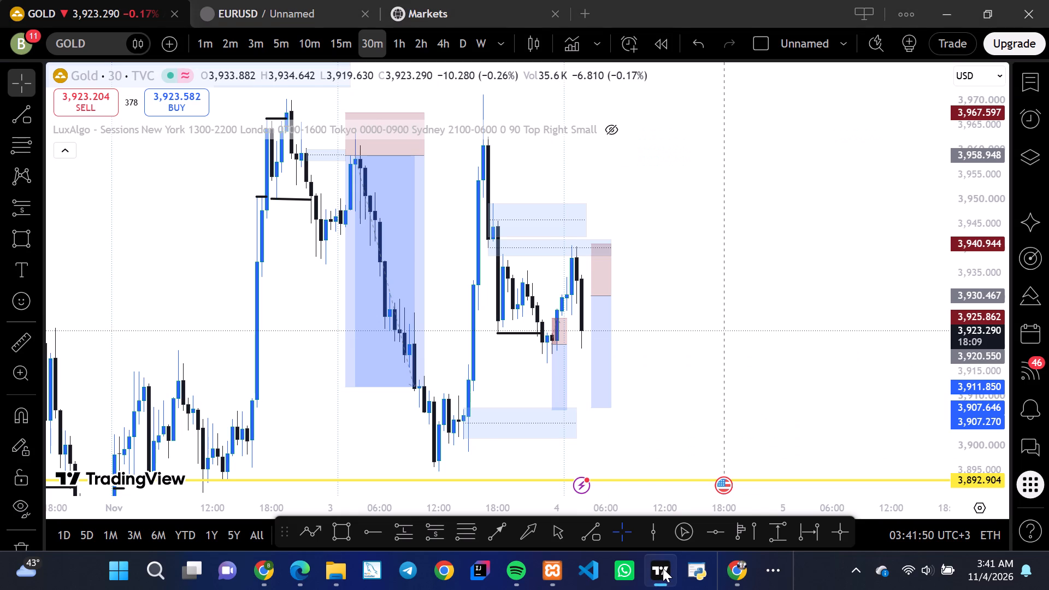
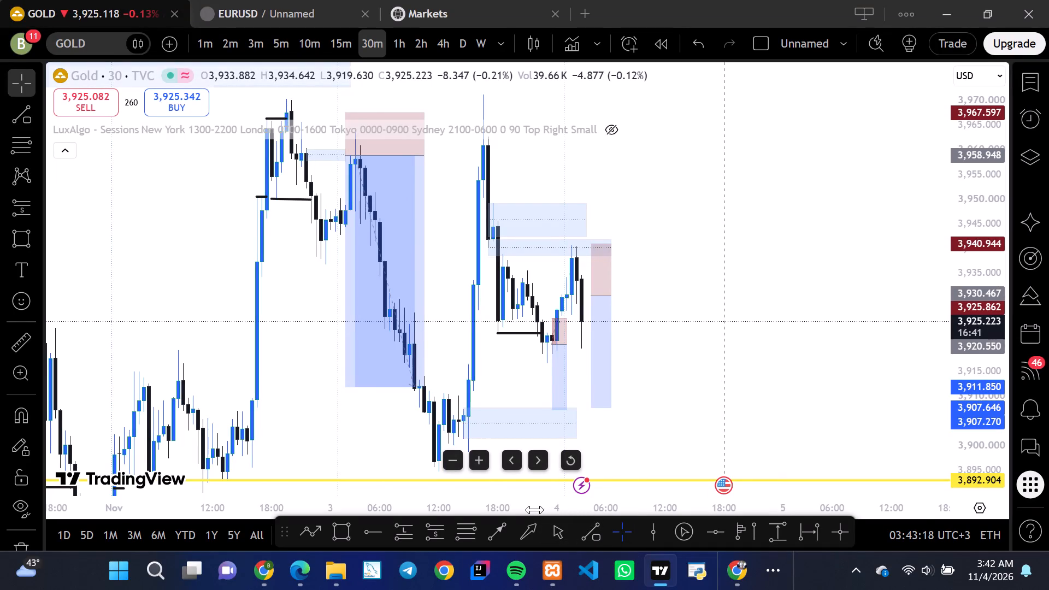
# Return to WorldQuant BRAIN in Chrome, set the neutralization of Simulation 26 to Statistical and apply the settings.
pyautogui.click(264, 561)
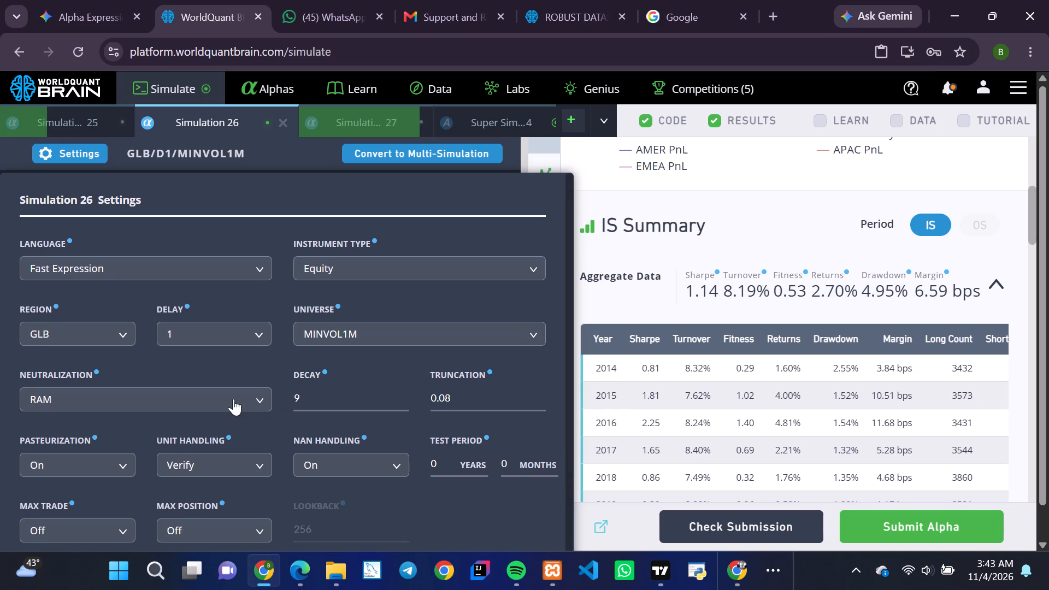
pyautogui.click(256, 398)
pyautogui.click(89, 138)
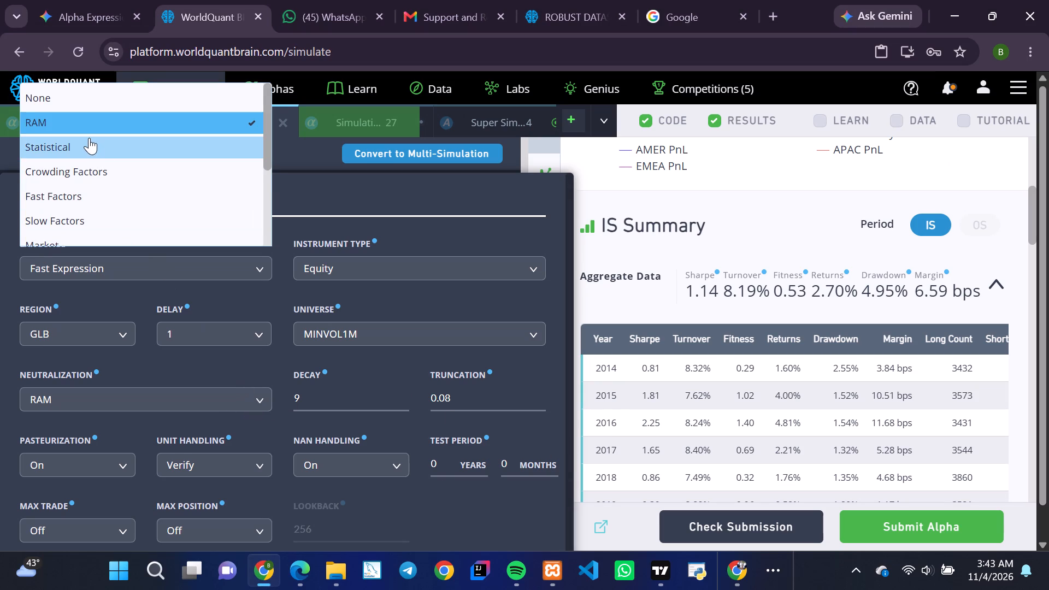
pyautogui.scroll(-2, 258, 385)
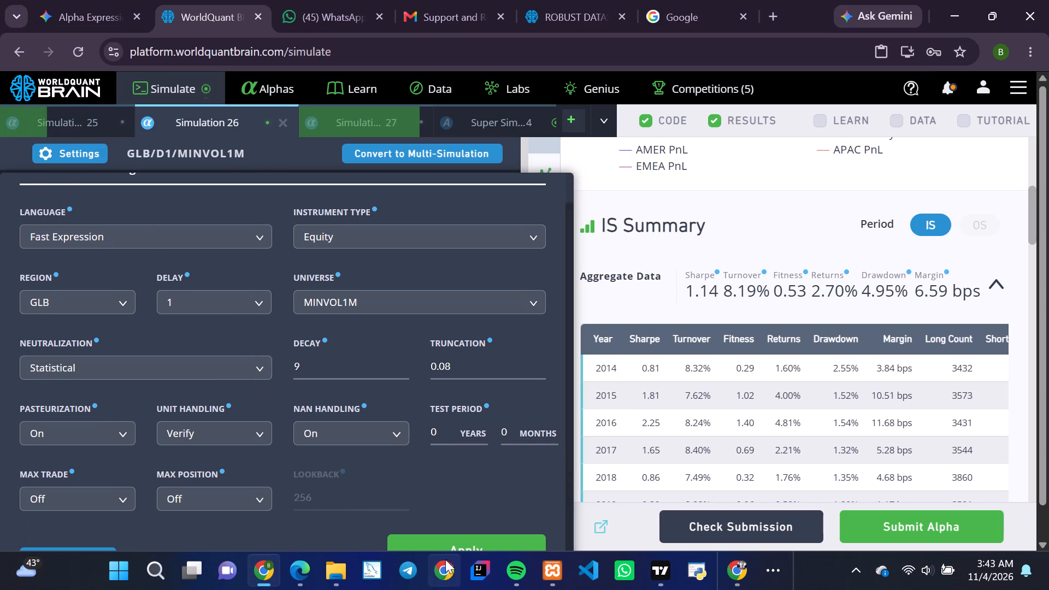
pyautogui.click(443, 540)
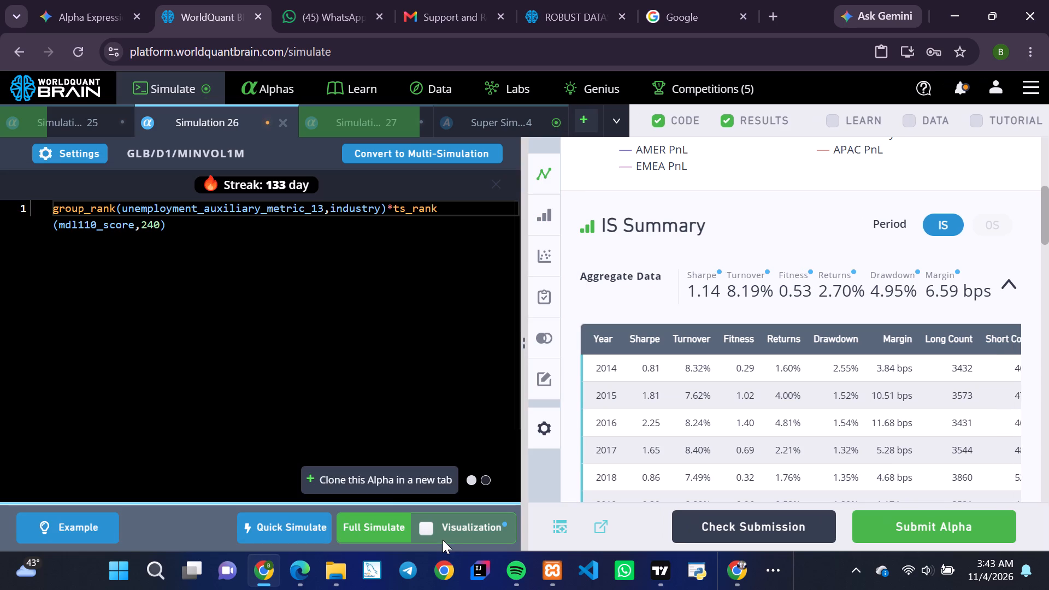
# Run a full simulation of Simulation 26.
pyautogui.click(378, 526)
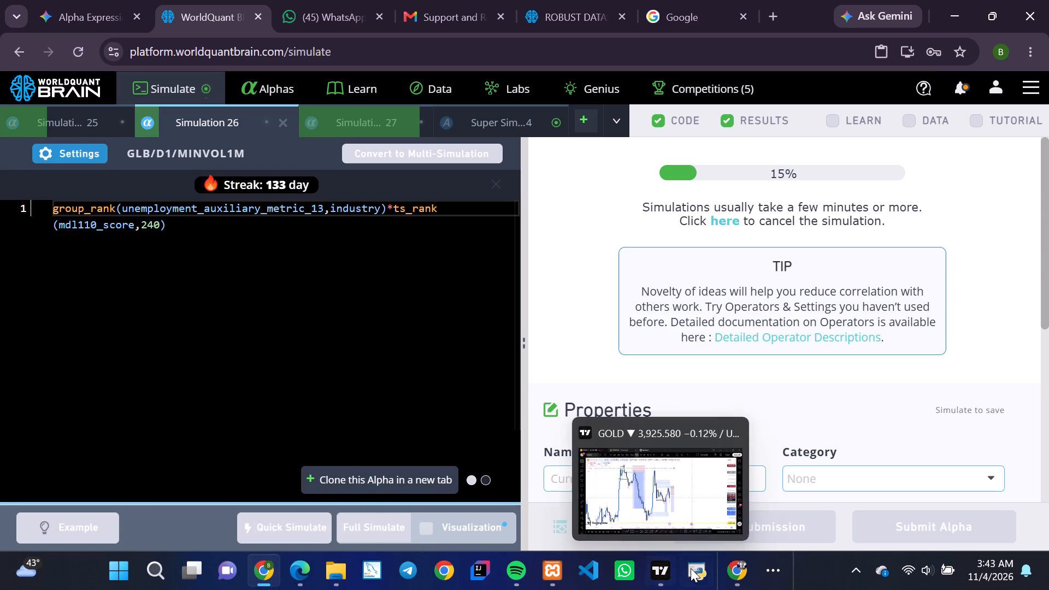
# Switch to TradingView and look over the 30-minute EURUSD chart with the watchlist shown.
pyautogui.click(655, 573)
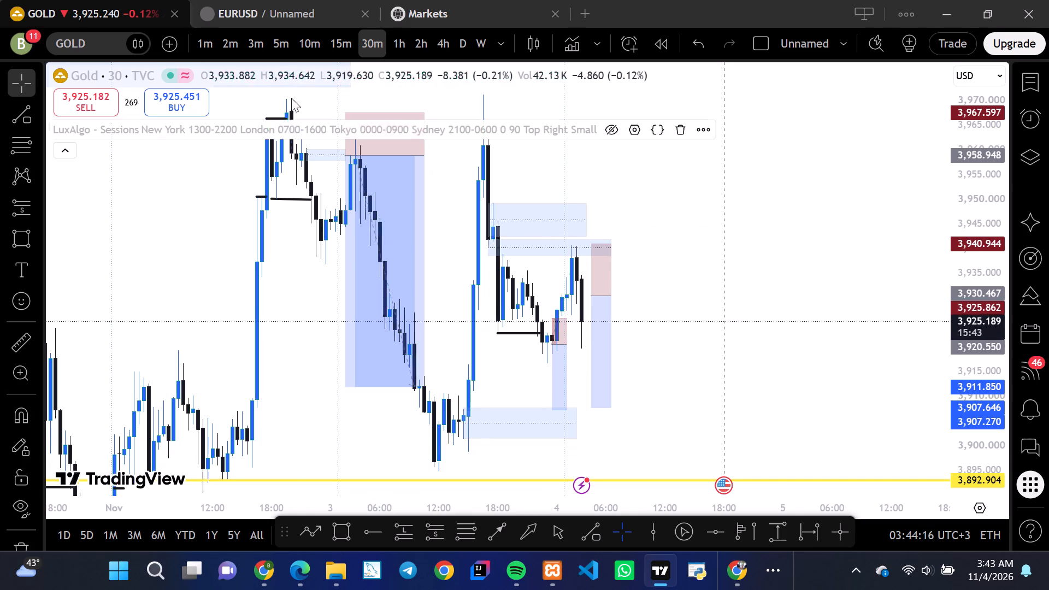
pyautogui.click(251, 12)
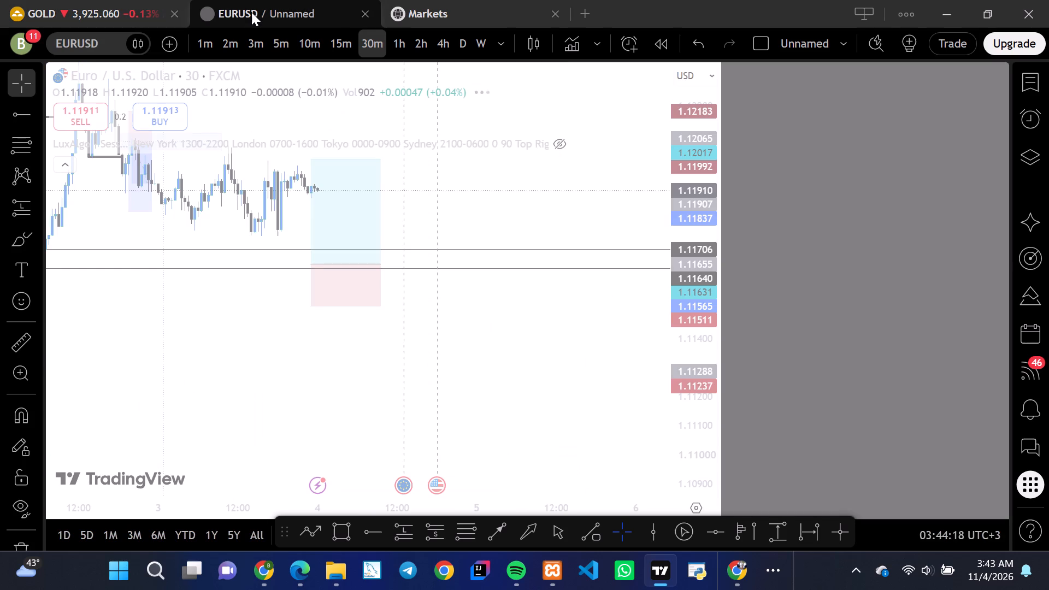
pyautogui.click(586, 306)
pyautogui.click(1030, 79)
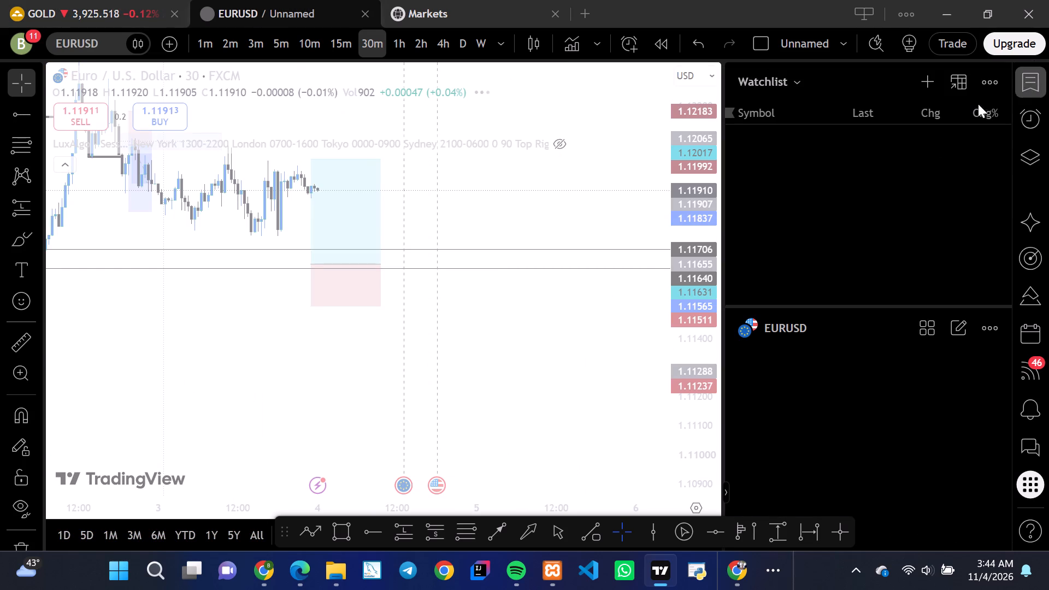
pyautogui.click(1033, 69)
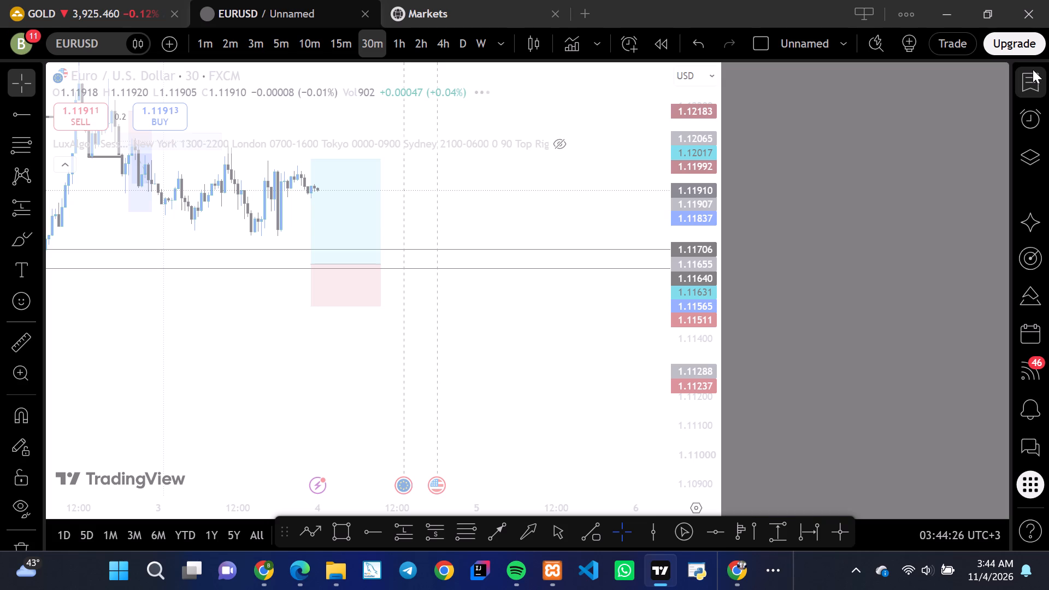
pyautogui.click(1033, 69)
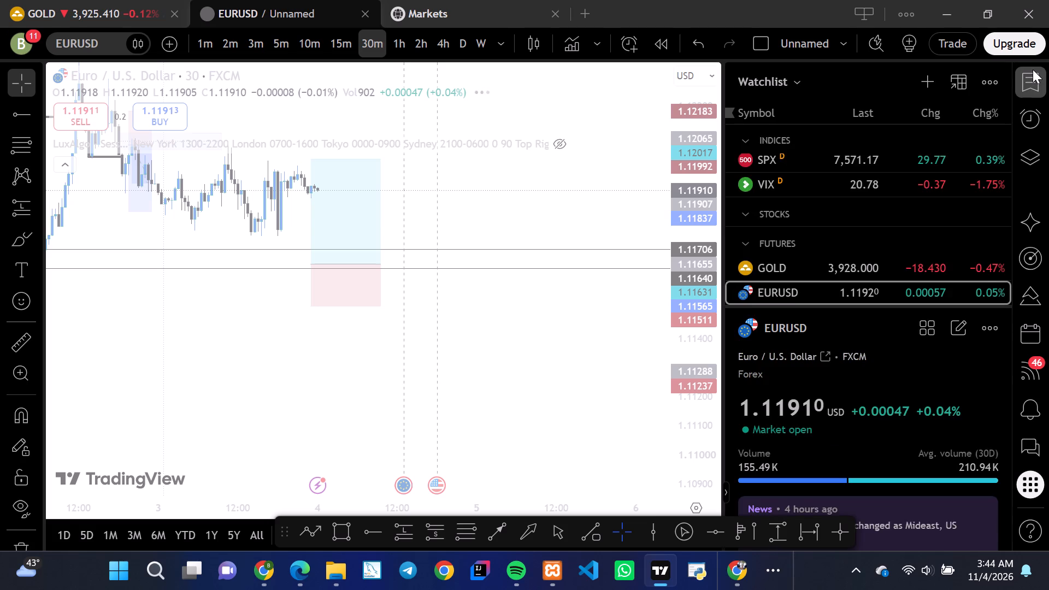
pyautogui.click(1033, 69)
pyautogui.click(1033, 69)
pyautogui.click(614, 262)
pyautogui.click(610, 345)
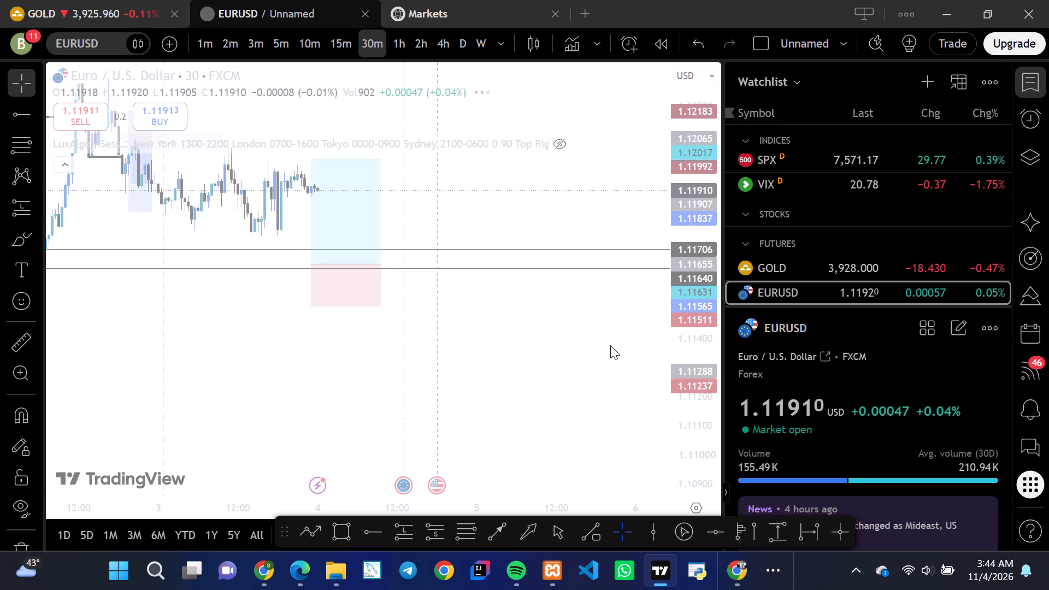
# Return to Super Simulation 4 in Chrome, reveal its test period and examine the yearly IS Summary for the full IS period.
pyautogui.click(273, 582)
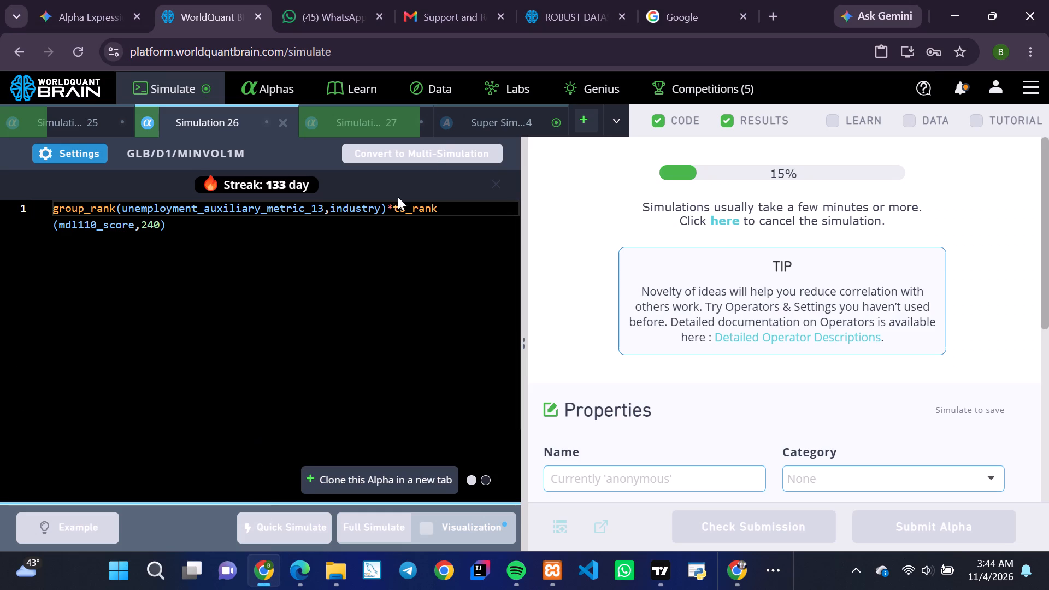
pyautogui.click(490, 123)
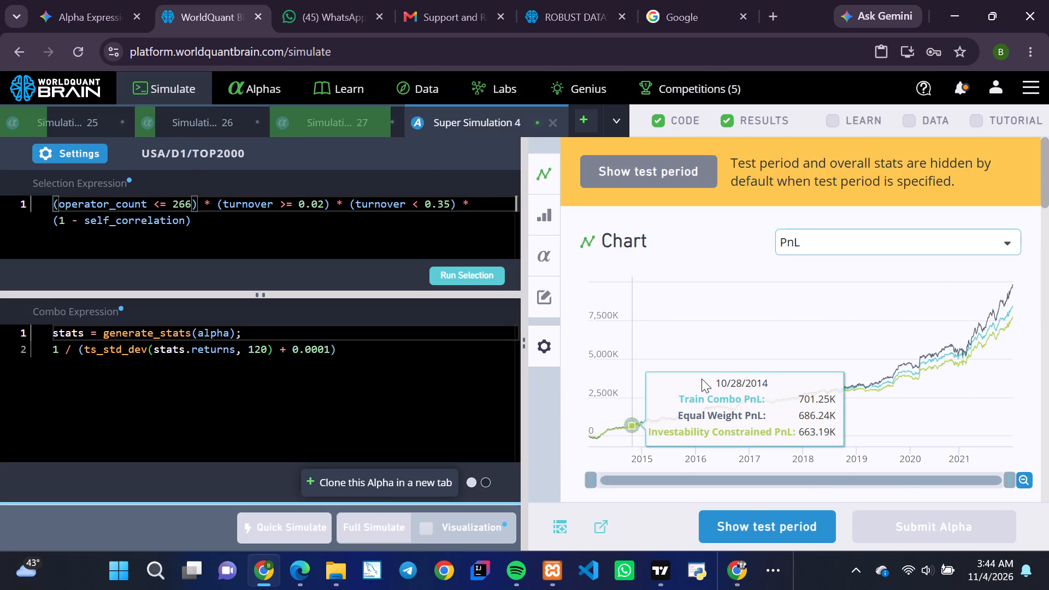
pyautogui.click(749, 520)
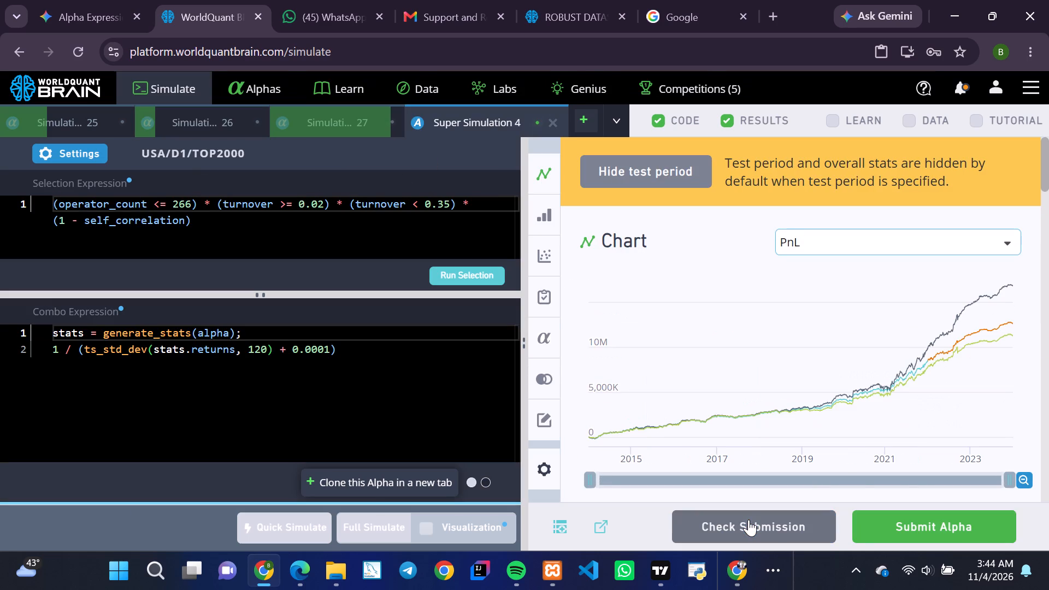
pyautogui.scroll(-2, 802, 395)
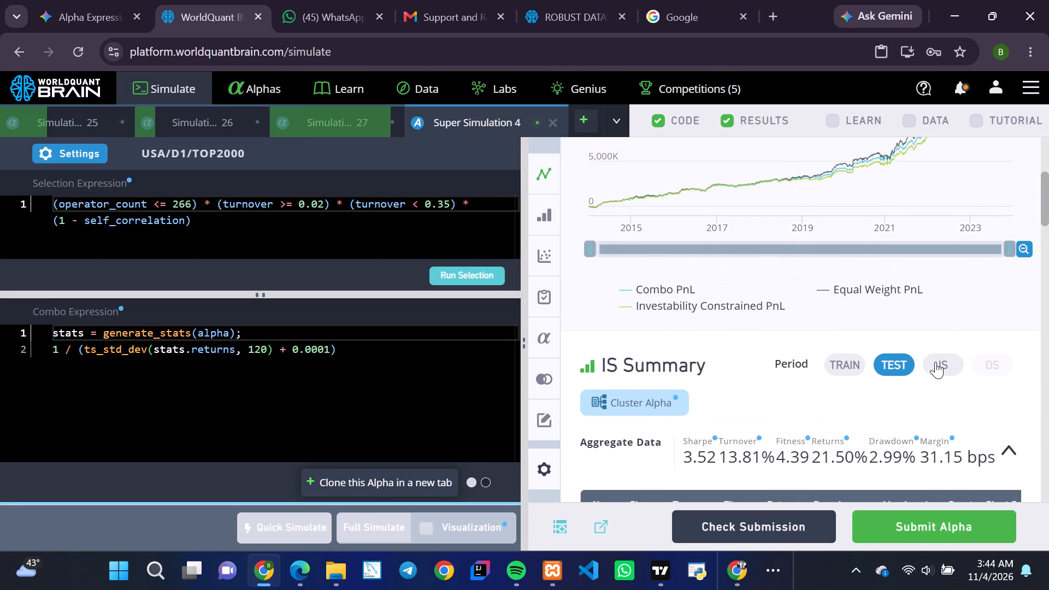
pyautogui.click(935, 362)
pyautogui.scroll(-4, 887, 422)
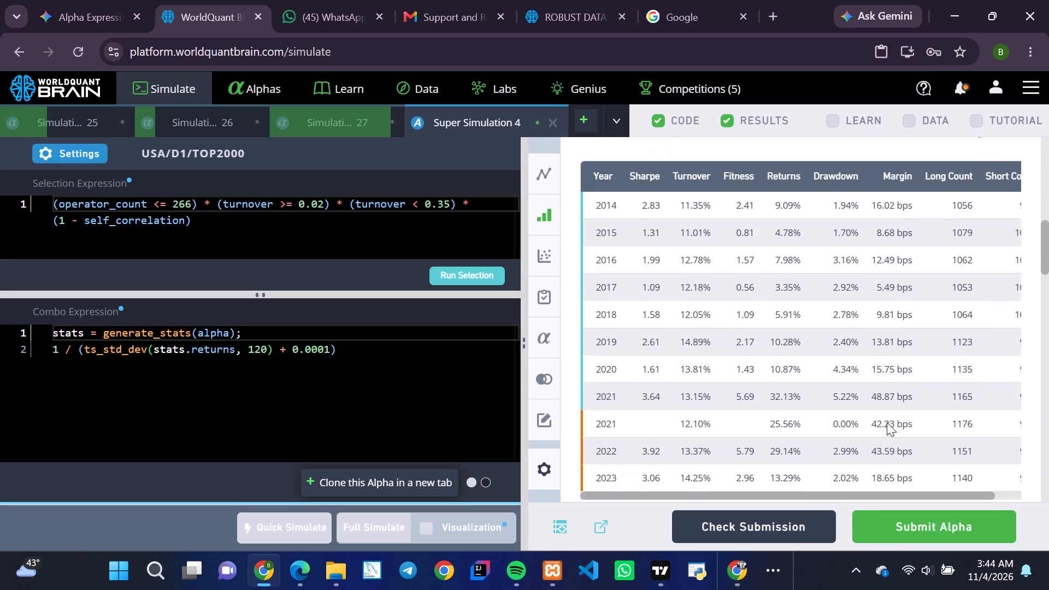
pyautogui.scroll(-1, 887, 422)
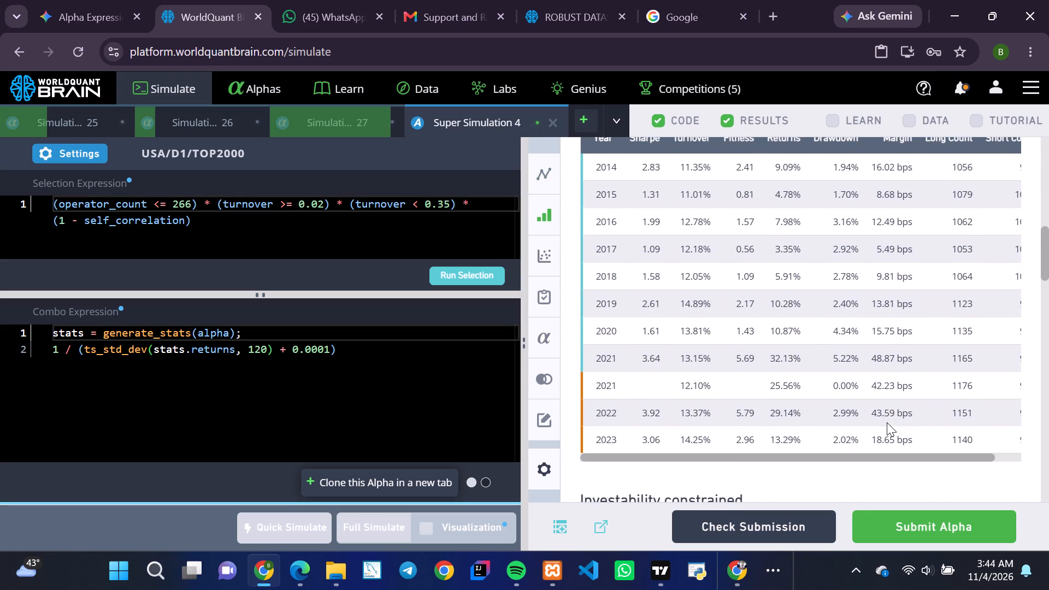
# Run the Prod Correlation check for Super Simulation 4.
pyautogui.scroll(-6, 887, 422)
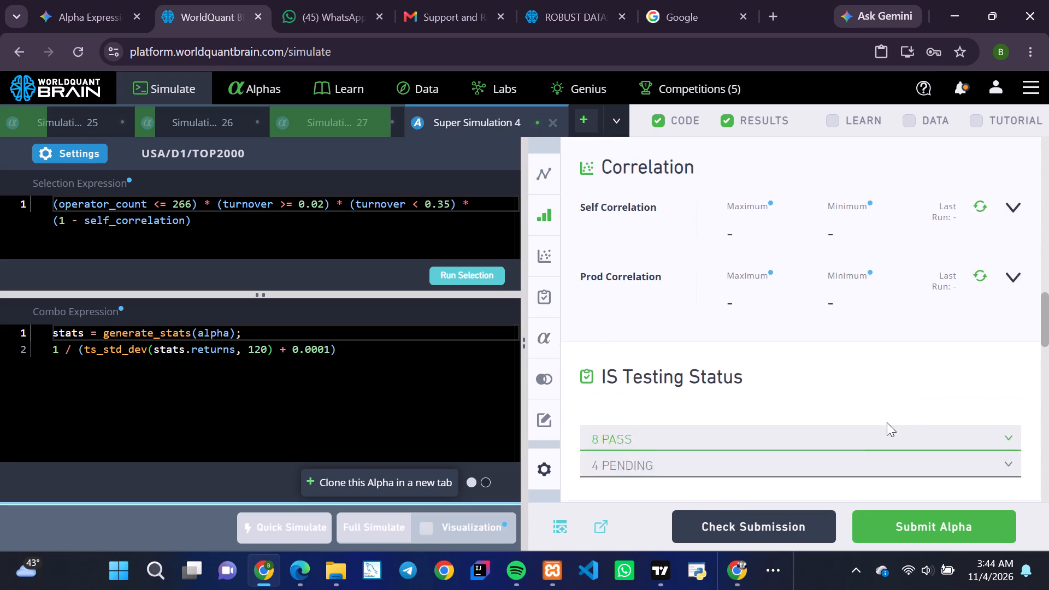
pyautogui.scroll(1, 887, 422)
pyautogui.click(978, 285)
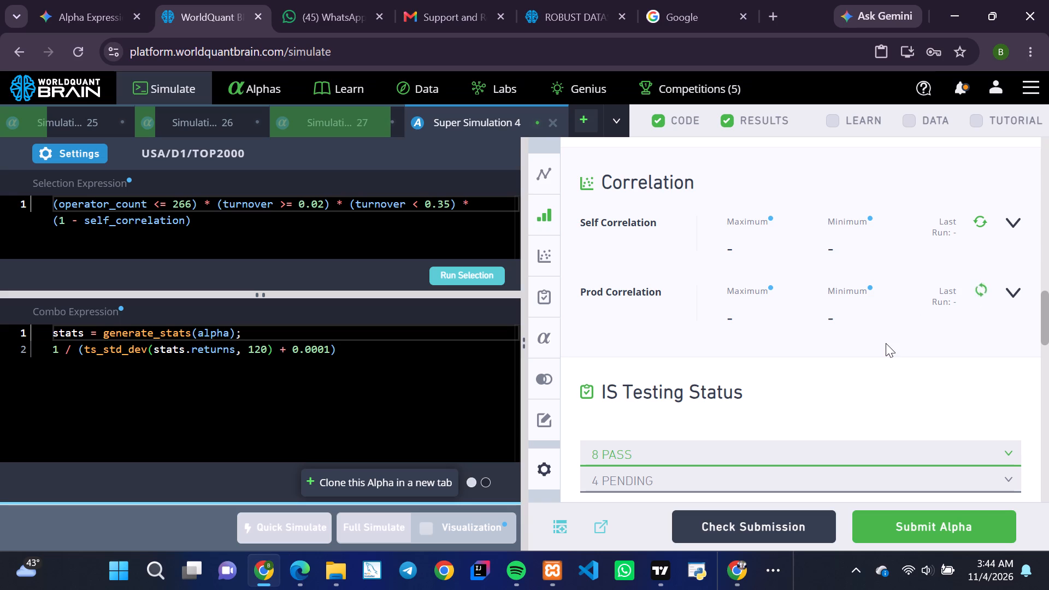
# Run the Performance Comparison for Super Simulation 4, examine its yearly table and PnL, and check the Prod Correlation result.
pyautogui.scroll(-6, 886, 343)
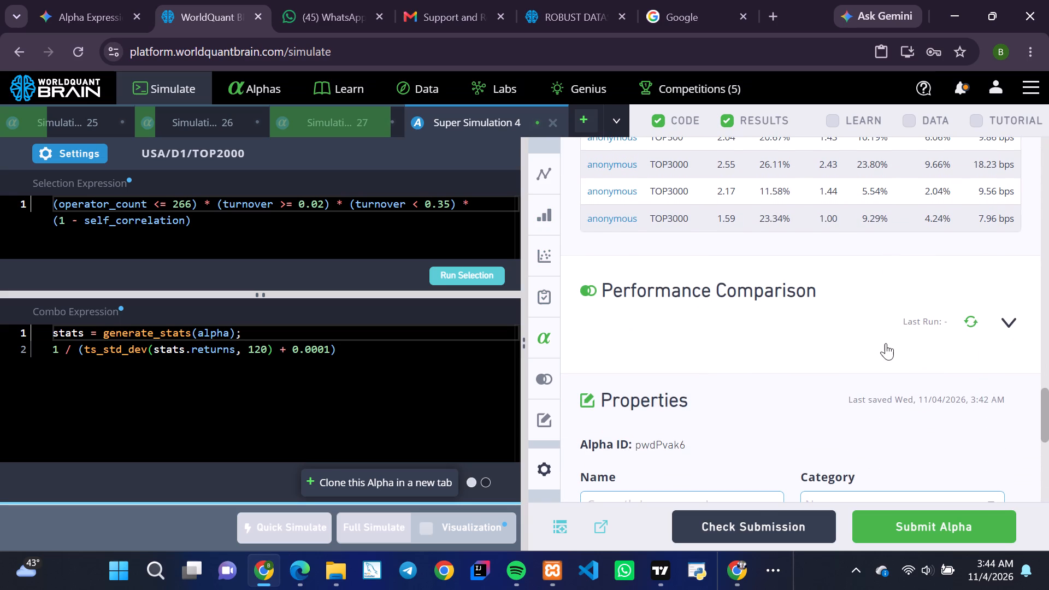
pyautogui.click(1005, 321)
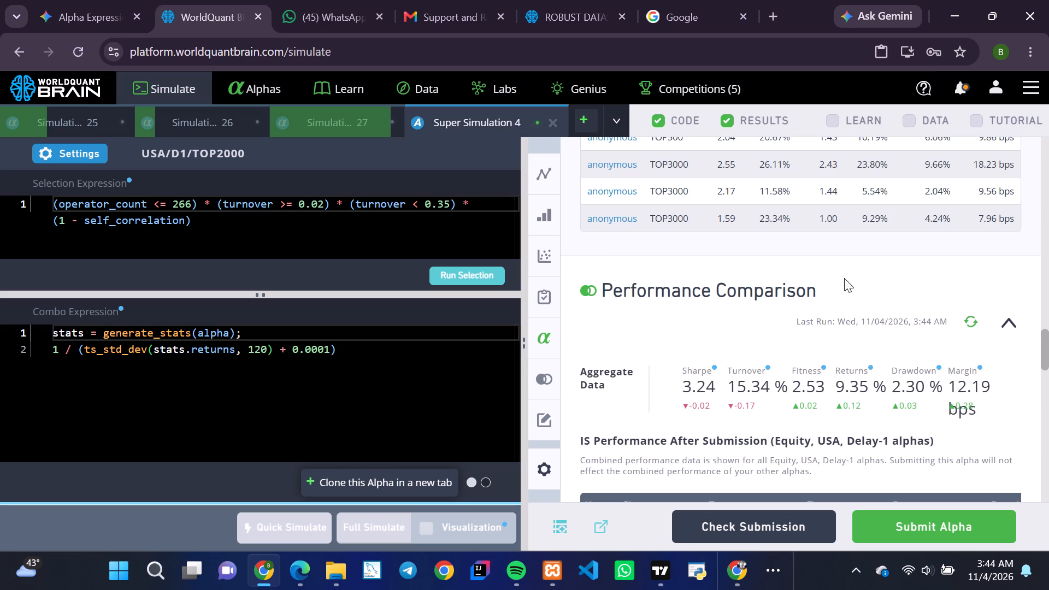
pyautogui.scroll(-4, 847, 367)
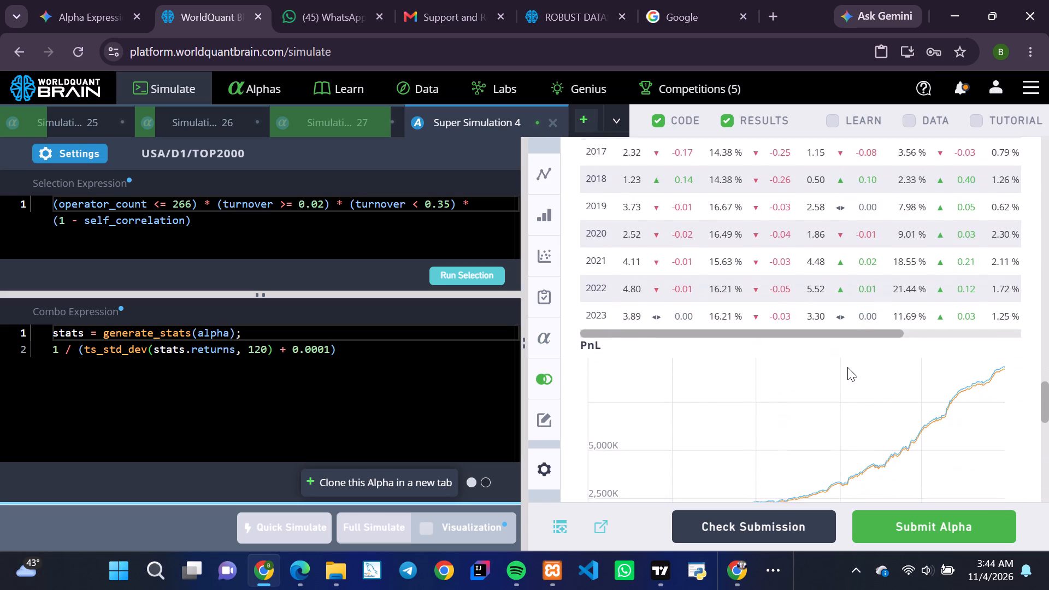
pyautogui.scroll(3, 847, 367)
pyautogui.hscroll(-2, 845, 324)
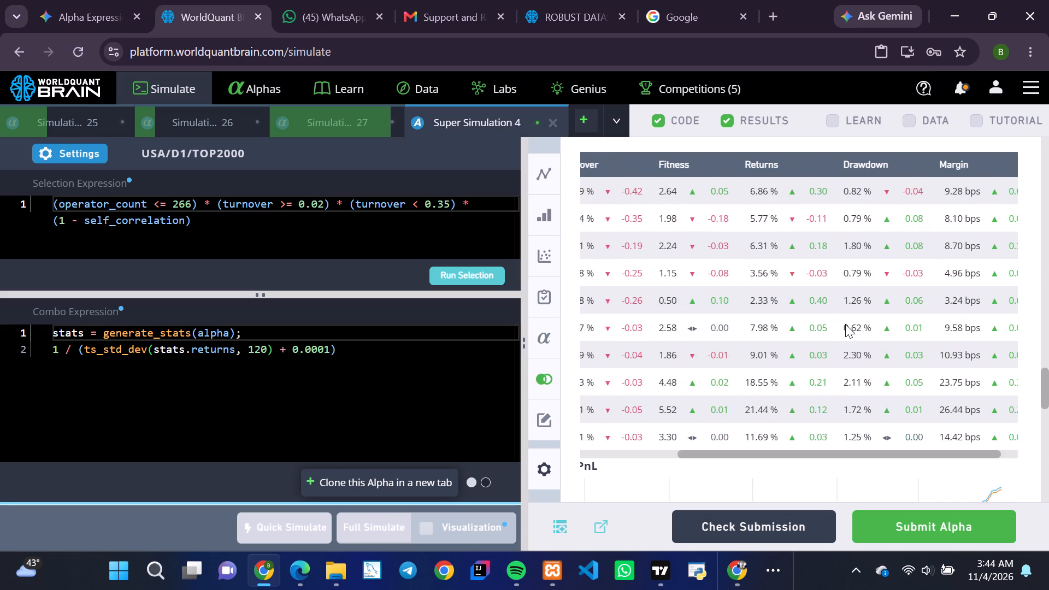
pyautogui.hscroll(-1, 845, 324)
pyautogui.scroll(4, 845, 324)
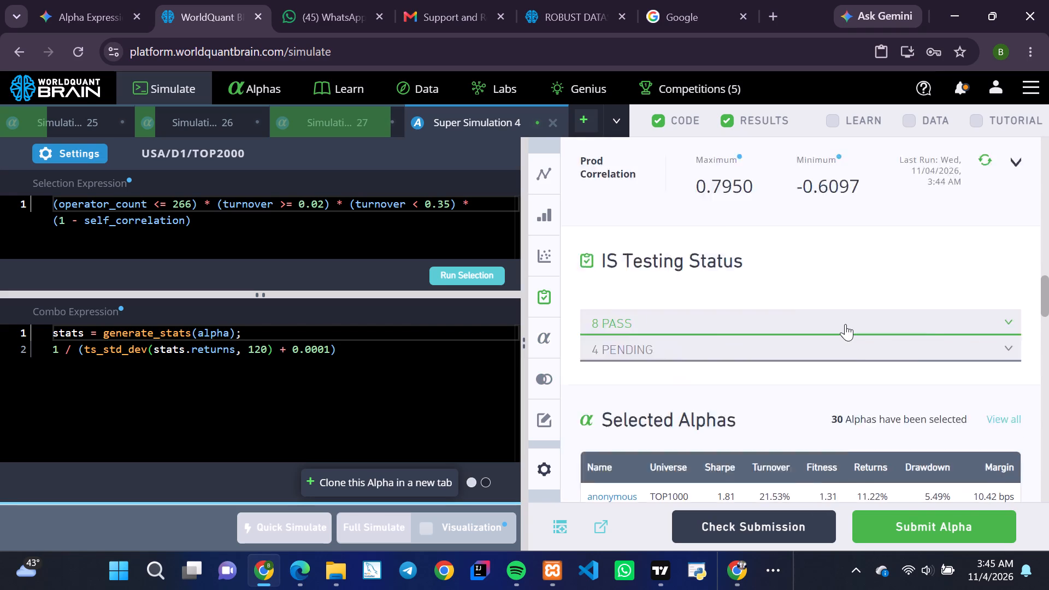
pyautogui.scroll(4, 845, 324)
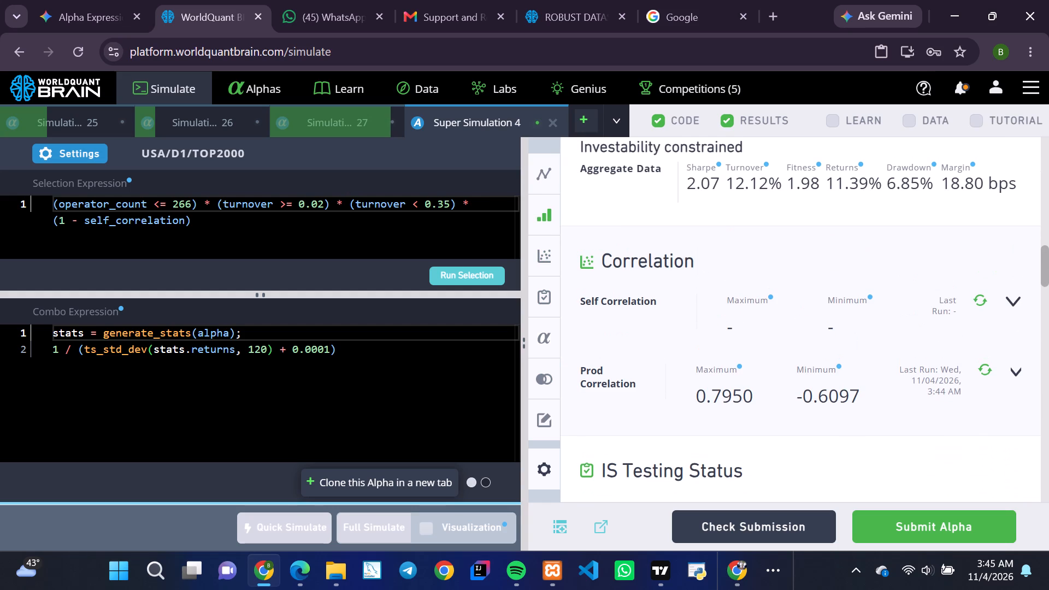
# Add the Super Simulation 4 alpha to the existing alpha list "supa".
pyautogui.click(561, 523)
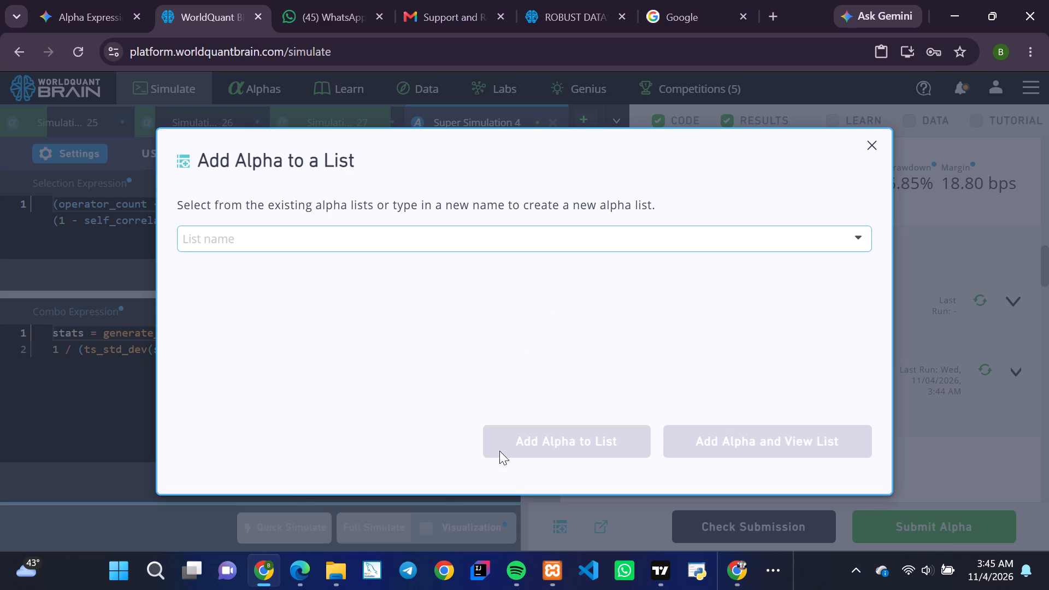
pyautogui.click(289, 239)
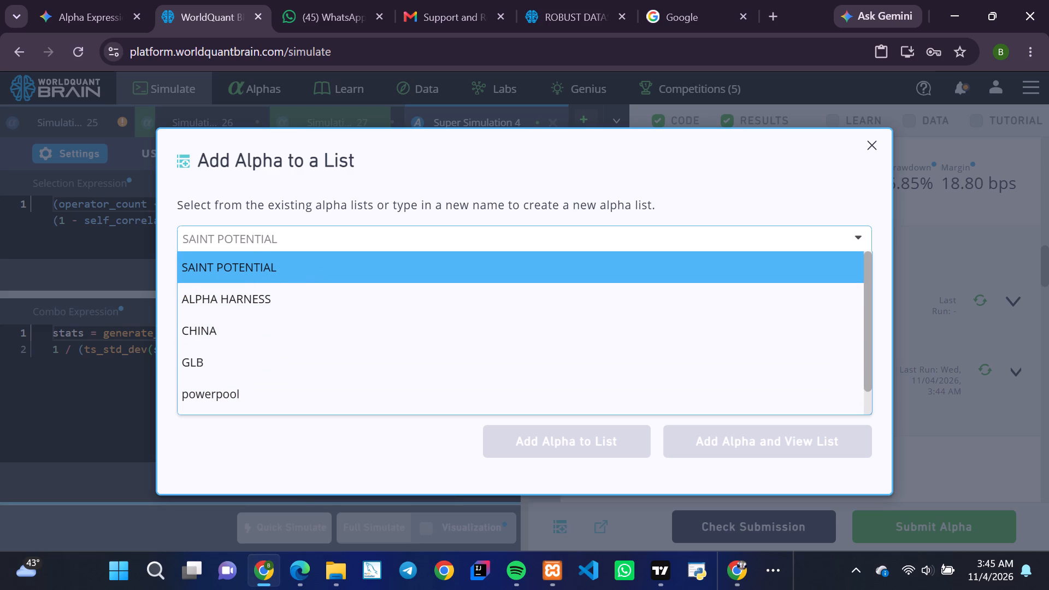
pyautogui.press('s')
pyautogui.write('up')
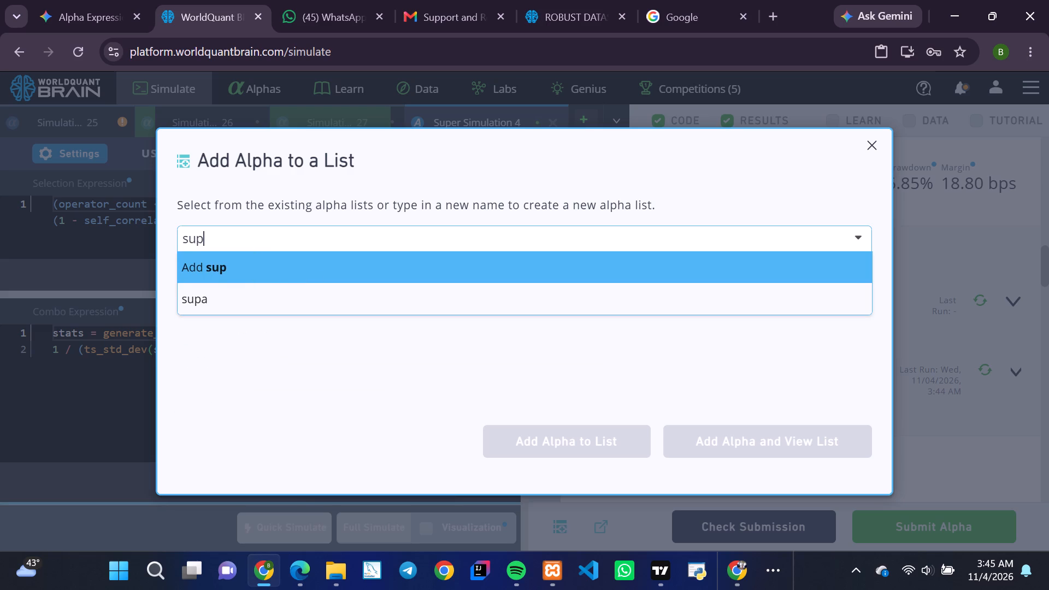
pyautogui.press('a')
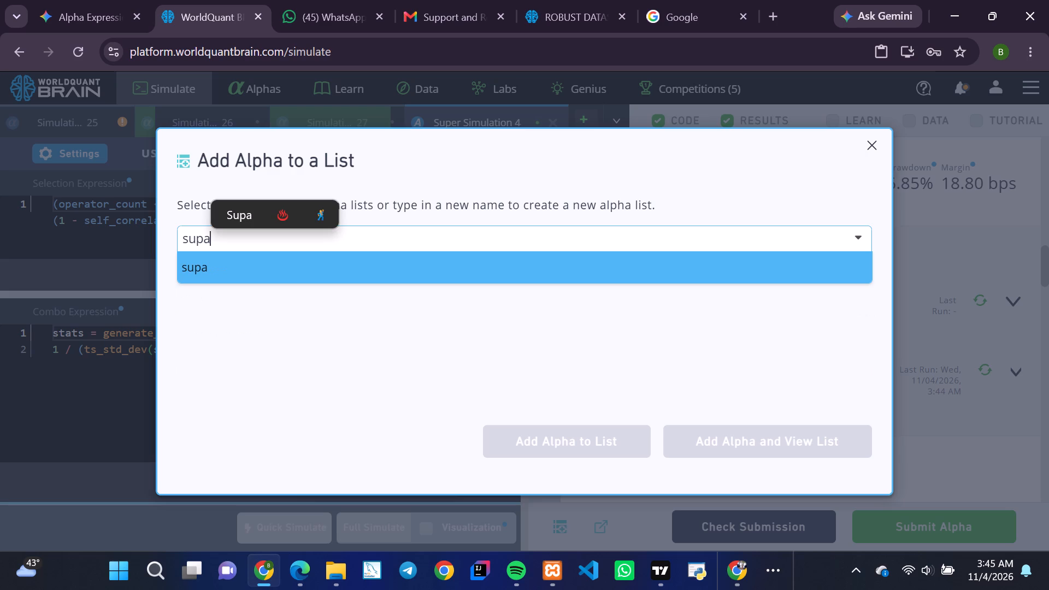
pyautogui.click(211, 272)
pyautogui.click(549, 443)
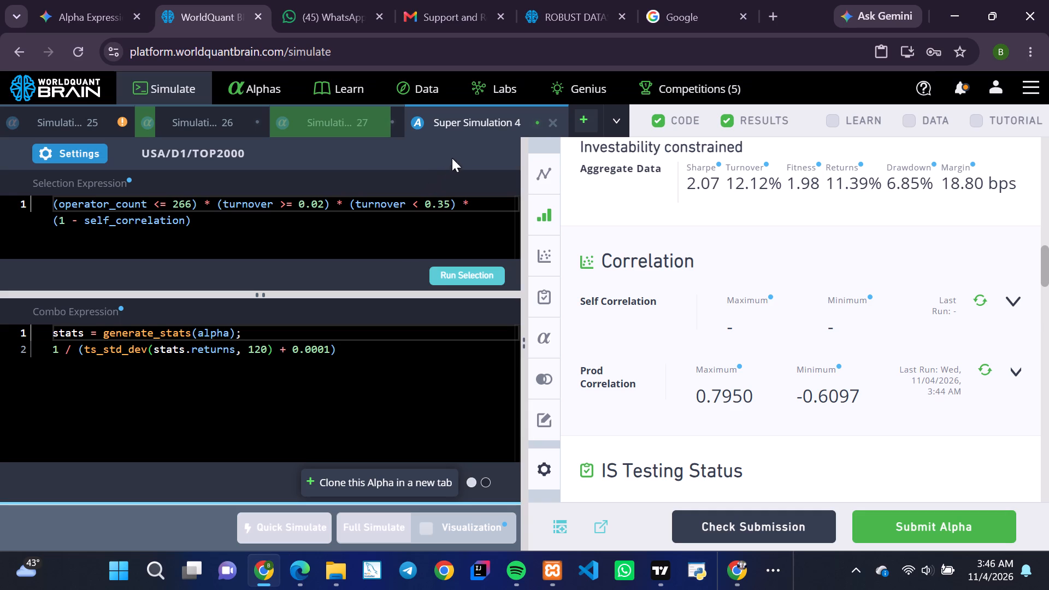
# Close Super Simulation 4.
pyautogui.click(553, 121)
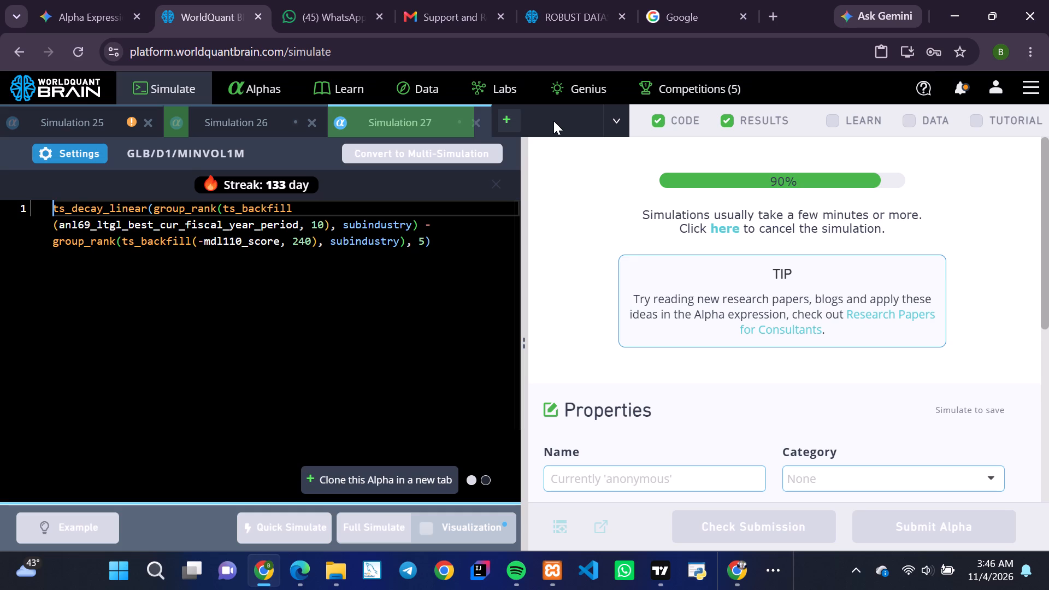
# Show the test period for Simulation 25 and examine its PnL chart, IS-period summary and the warnings under IS Testing Status.
pyautogui.click(99, 123)
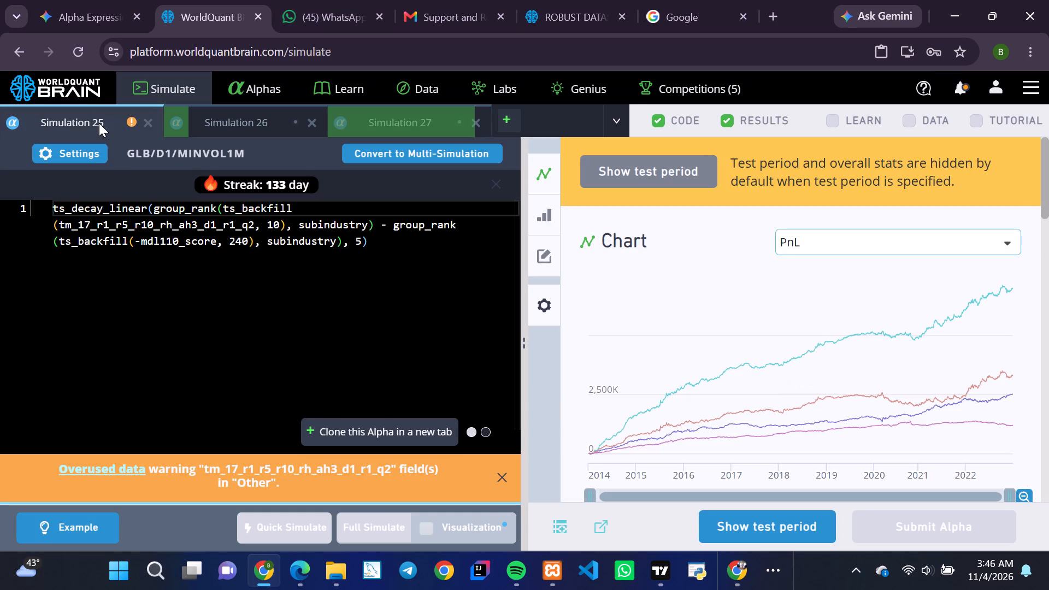
pyautogui.click(755, 527)
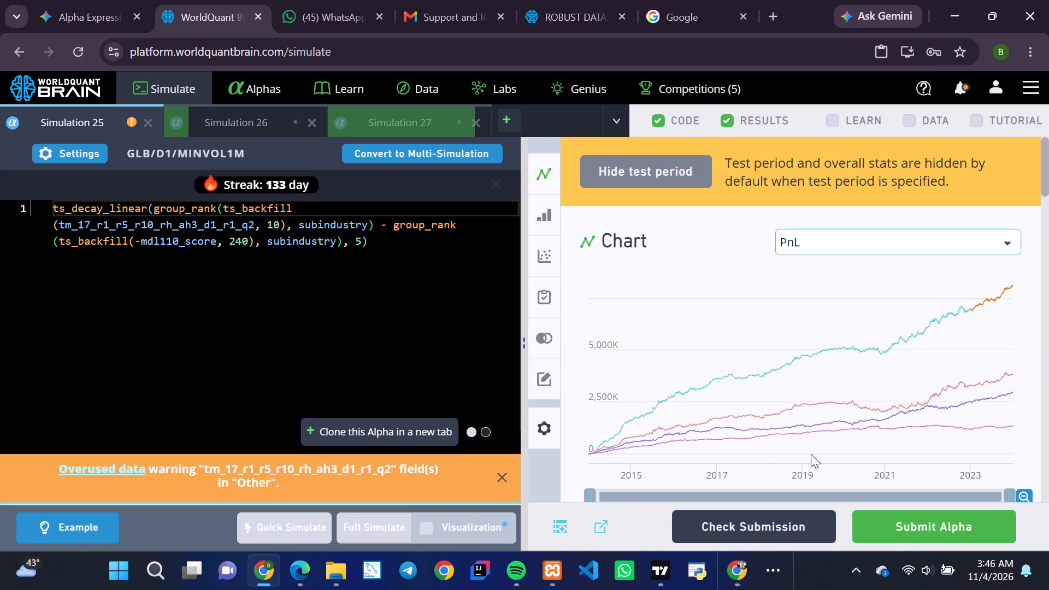
pyautogui.scroll(-3, 811, 454)
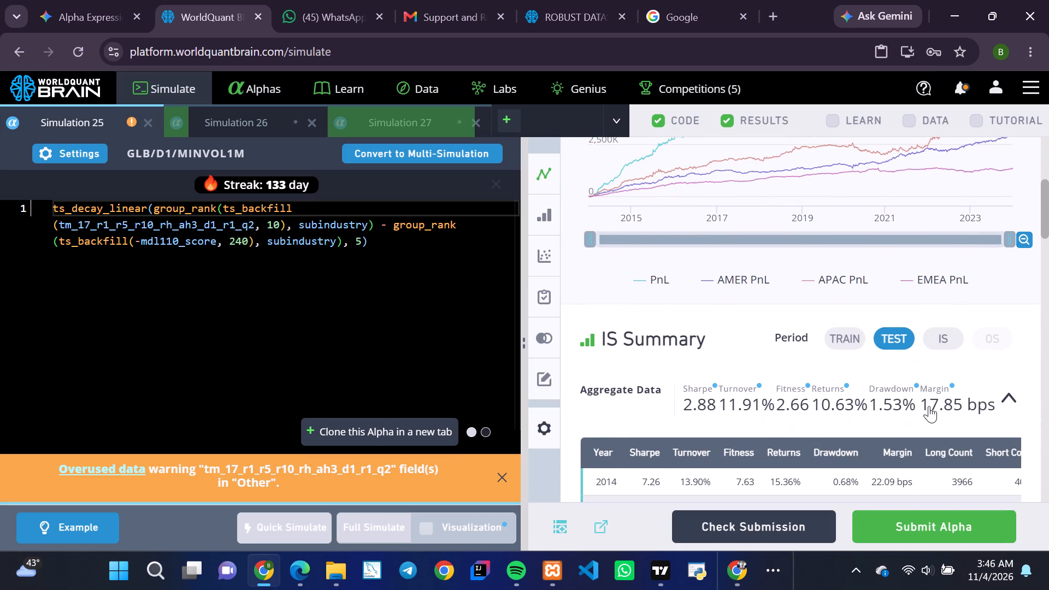
pyautogui.click(938, 342)
pyautogui.scroll(-1, 893, 397)
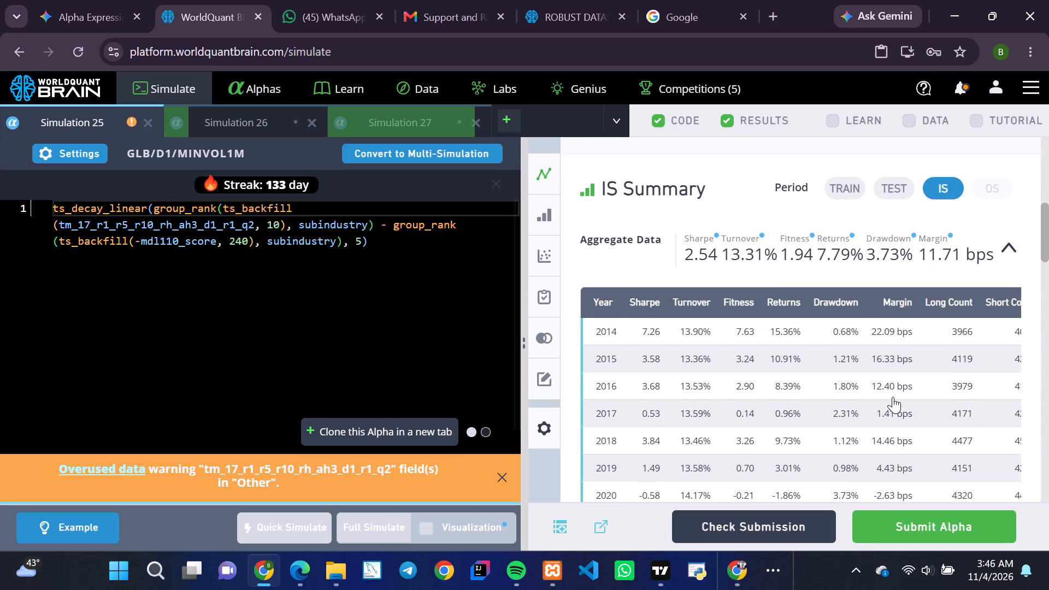
pyautogui.scroll(-5, 893, 397)
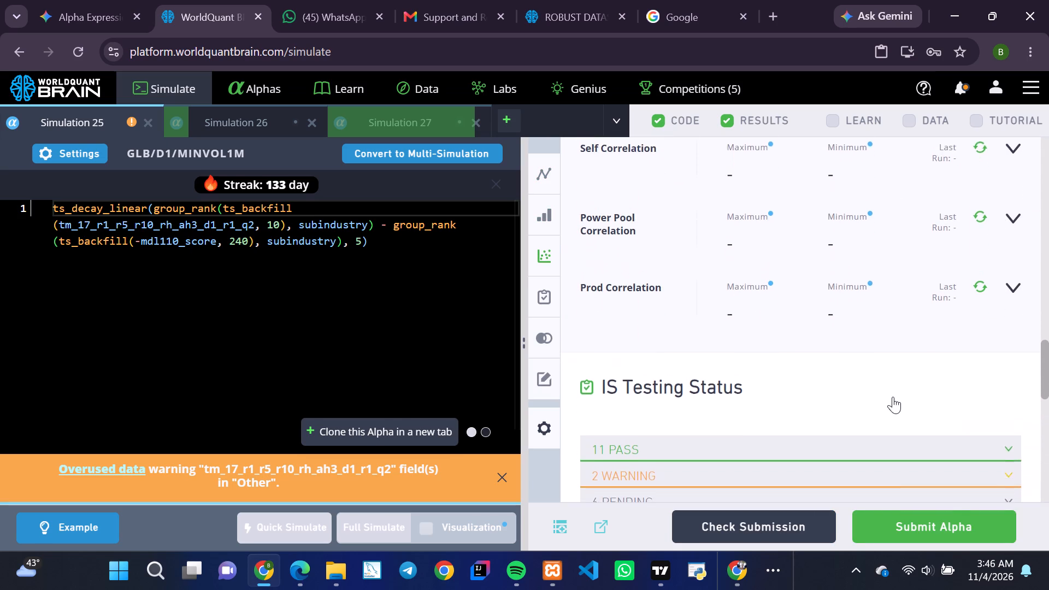
pyautogui.scroll(-2, 893, 397)
pyautogui.click(775, 443)
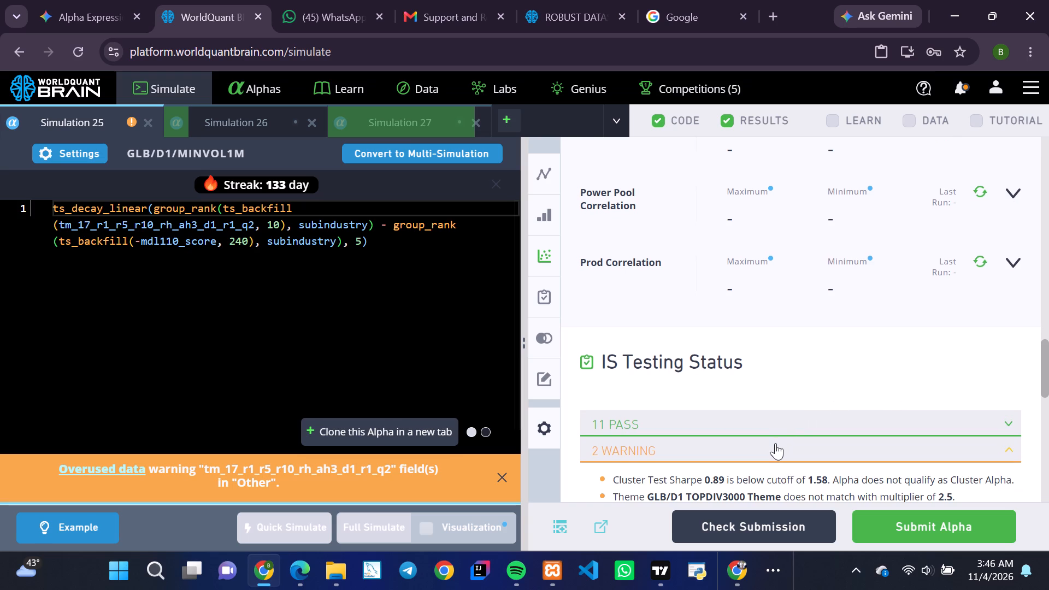
pyautogui.scroll(-1, 775, 443)
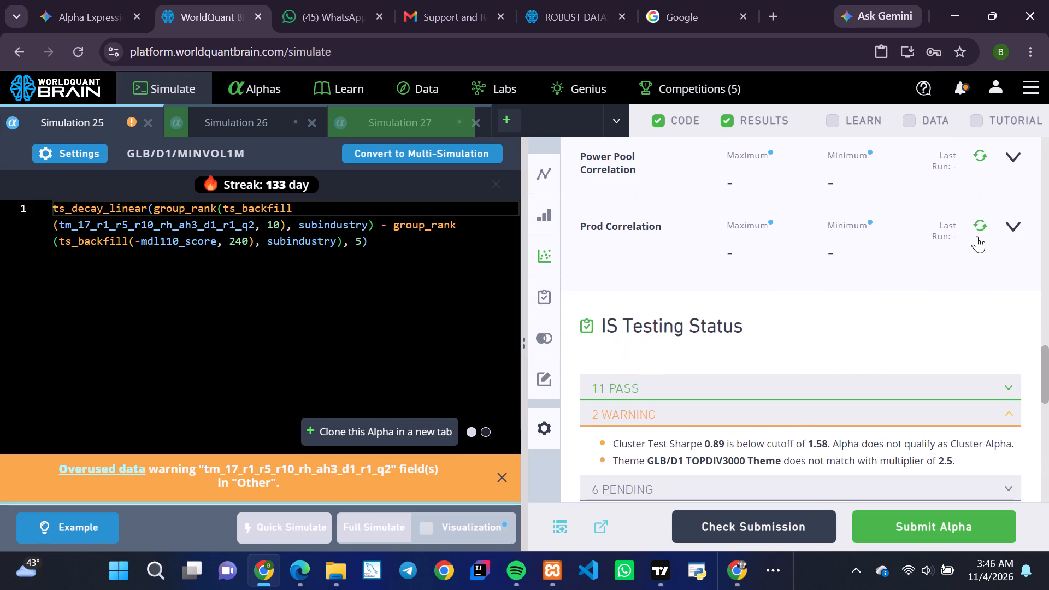
# Run the Prod Correlation and Power Pool Correlation checks for Simulation 25 and read their results.
pyautogui.click(983, 219)
pyautogui.scroll(1, 939, 196)
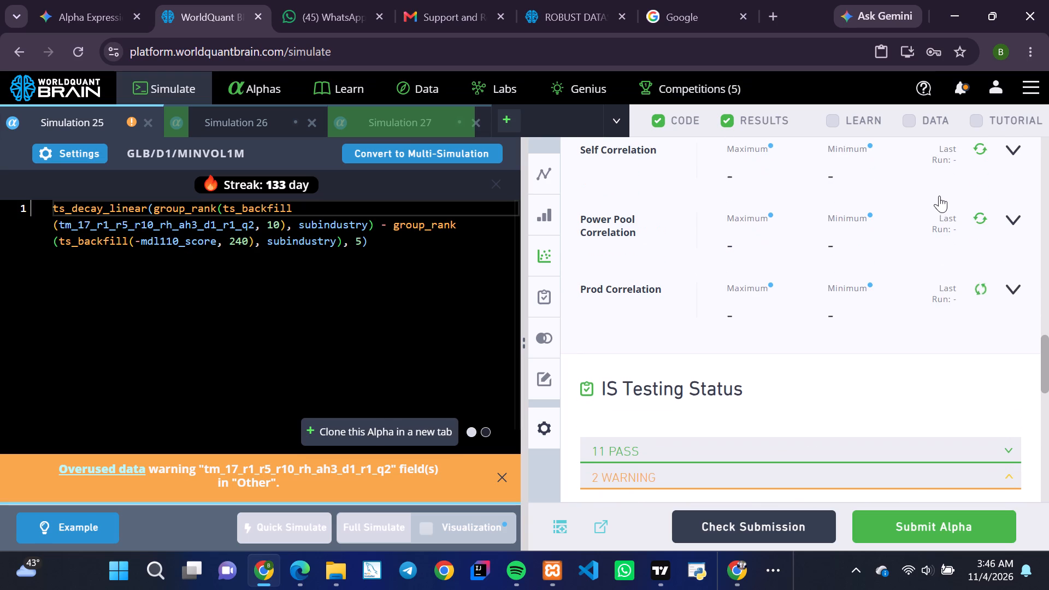
pyautogui.click(981, 216)
pyautogui.scroll(-4, 916, 293)
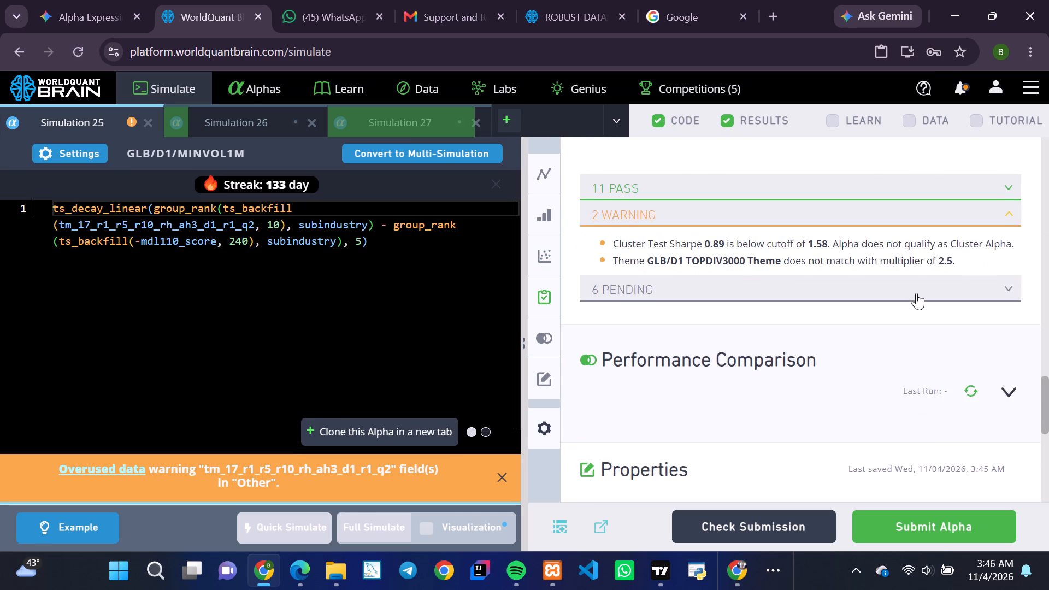
pyautogui.click(1003, 367)
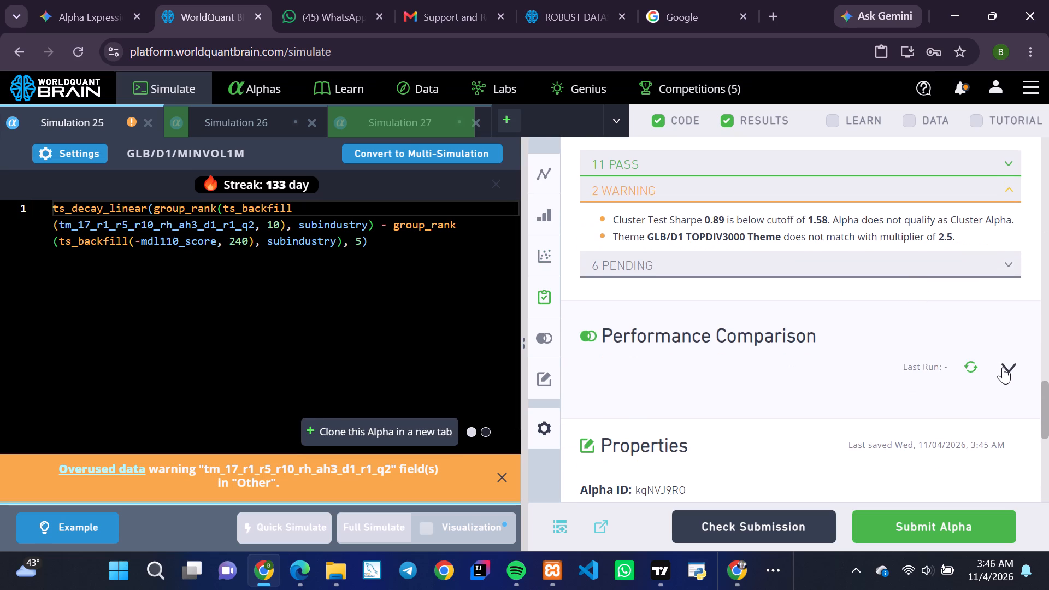
pyautogui.scroll(1, 899, 289)
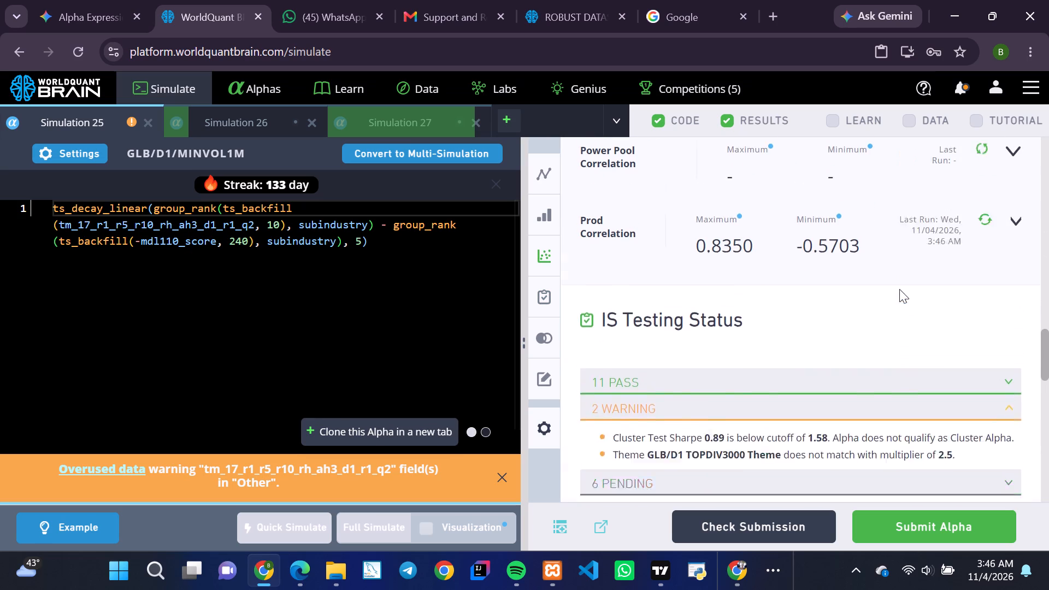
pyautogui.scroll(1, 899, 289)
pyautogui.scroll(-1, 899, 289)
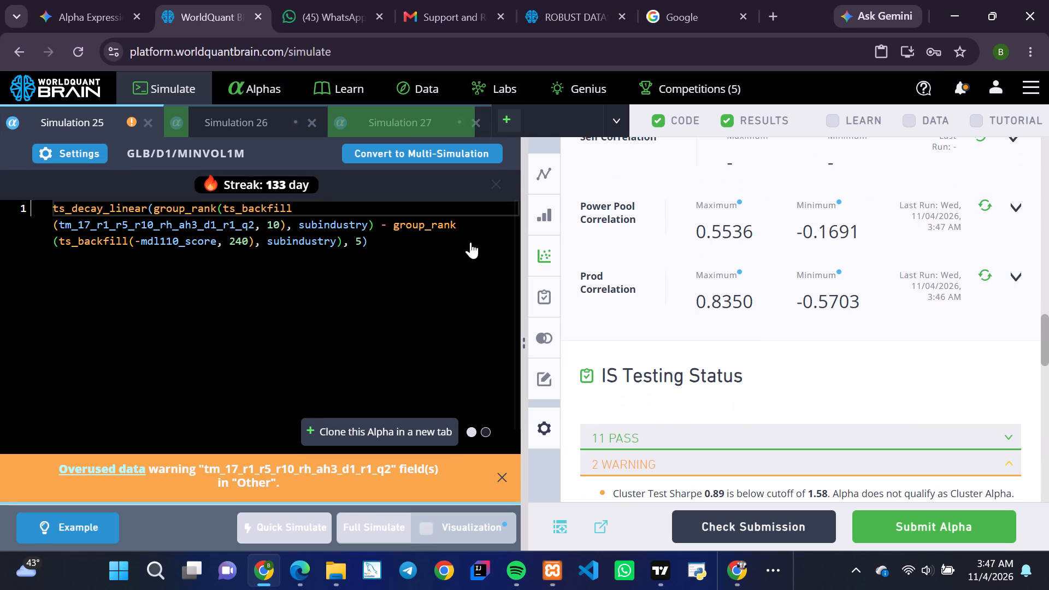
# Set Simulation 25's neutralization to Statistical, apply the settings and rerun it as a full simulation.
pyautogui.click(91, 151)
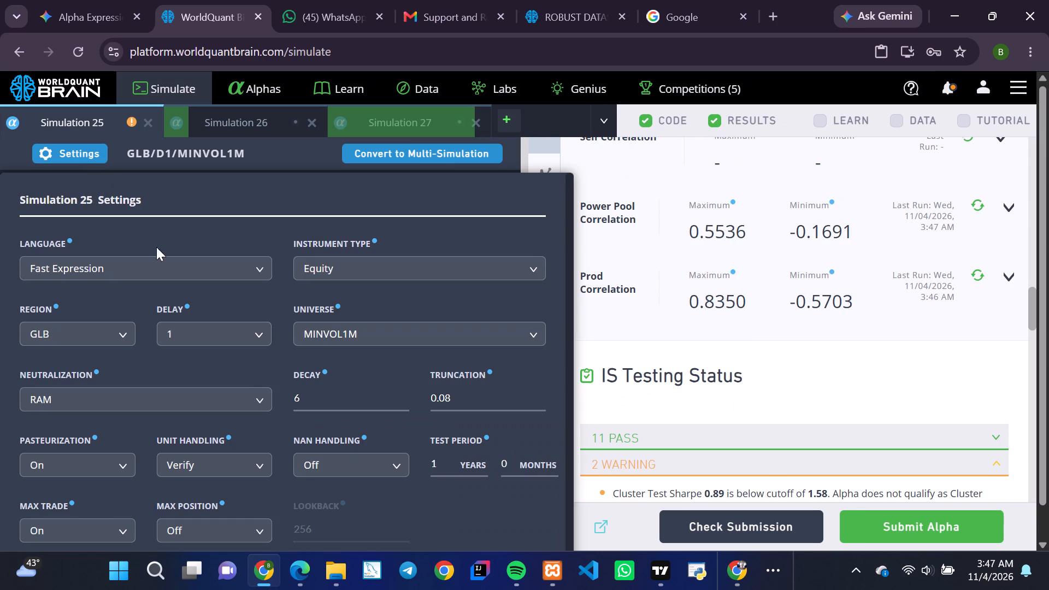
pyautogui.scroll(-1, 215, 312)
pyautogui.click(262, 370)
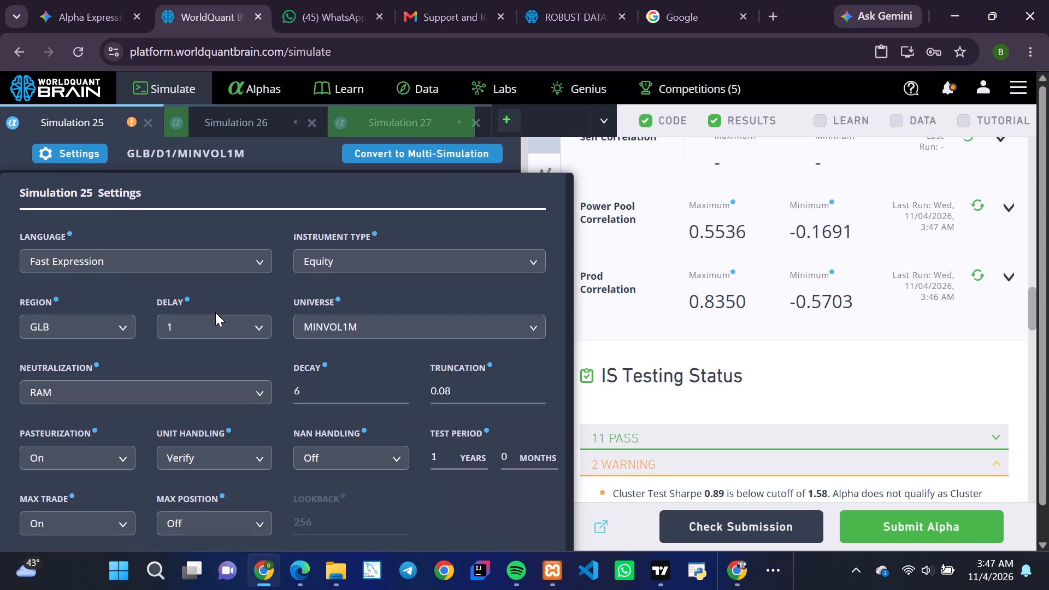
pyautogui.click(73, 128)
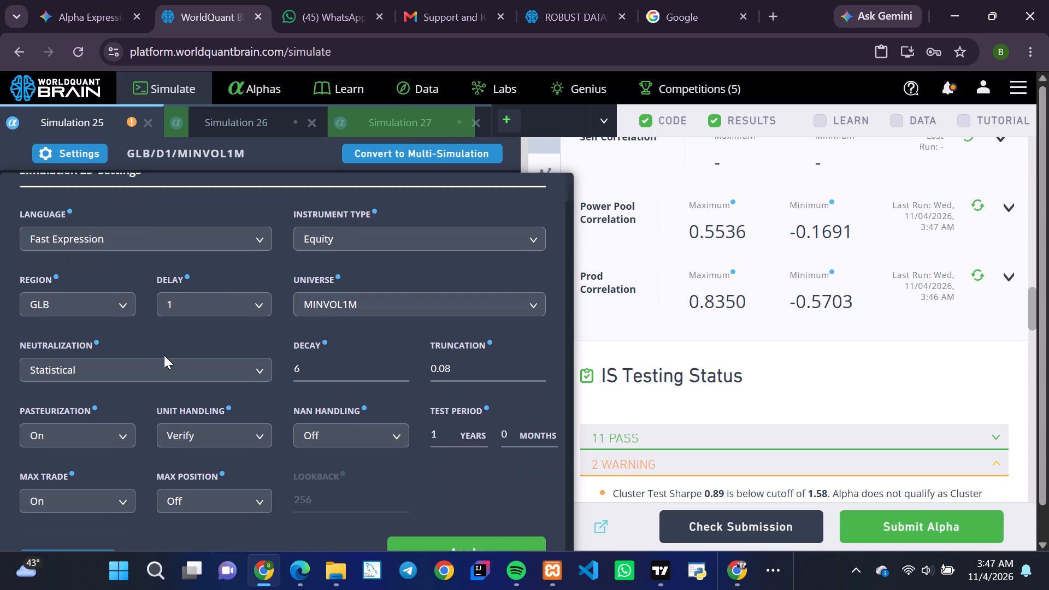
pyautogui.scroll(-2, 164, 355)
pyautogui.click(325, 434)
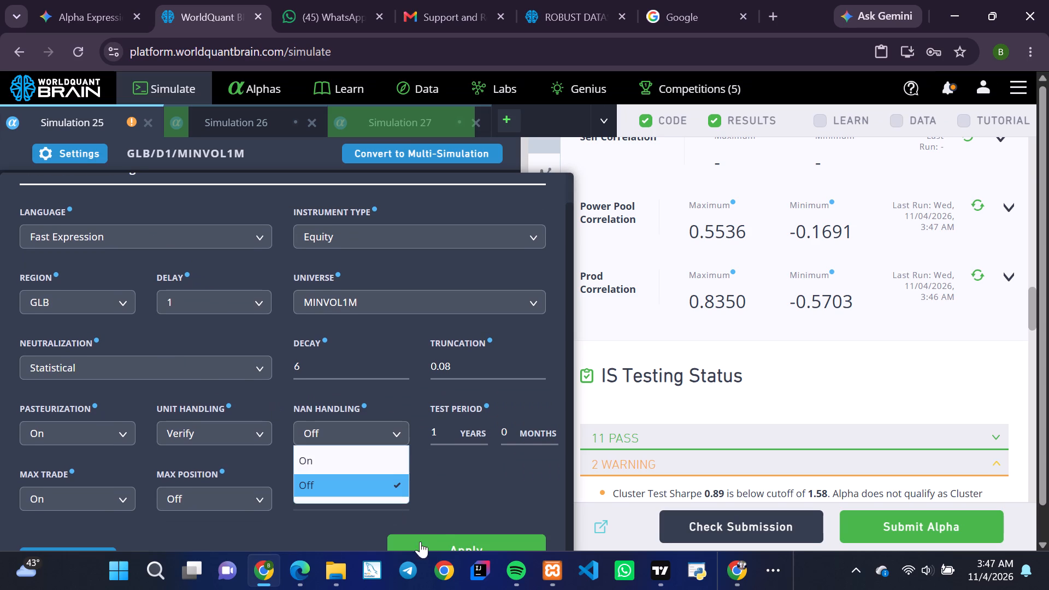
pyautogui.click(433, 541)
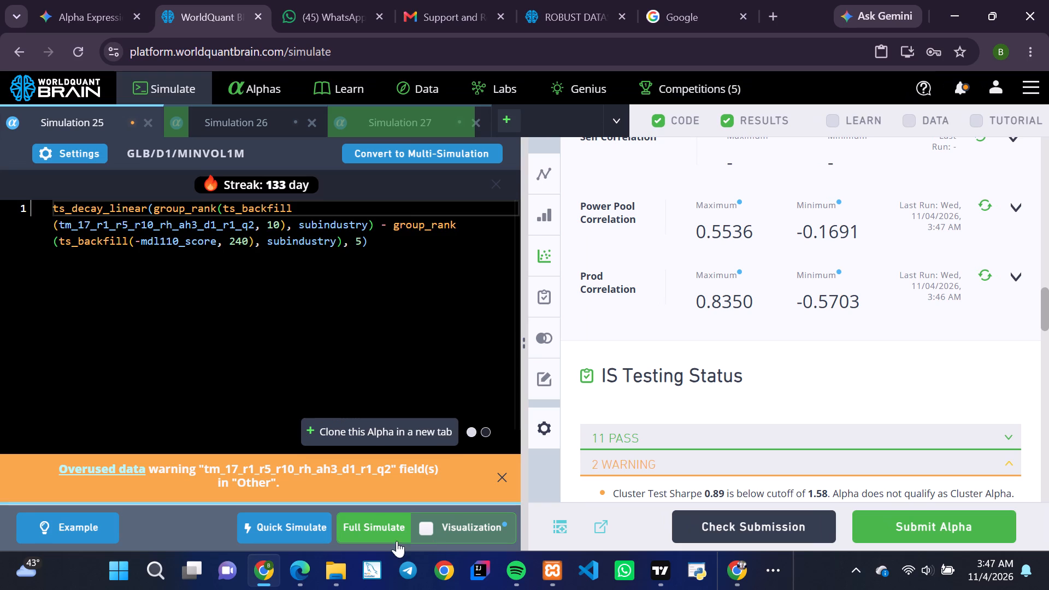
pyautogui.click(367, 521)
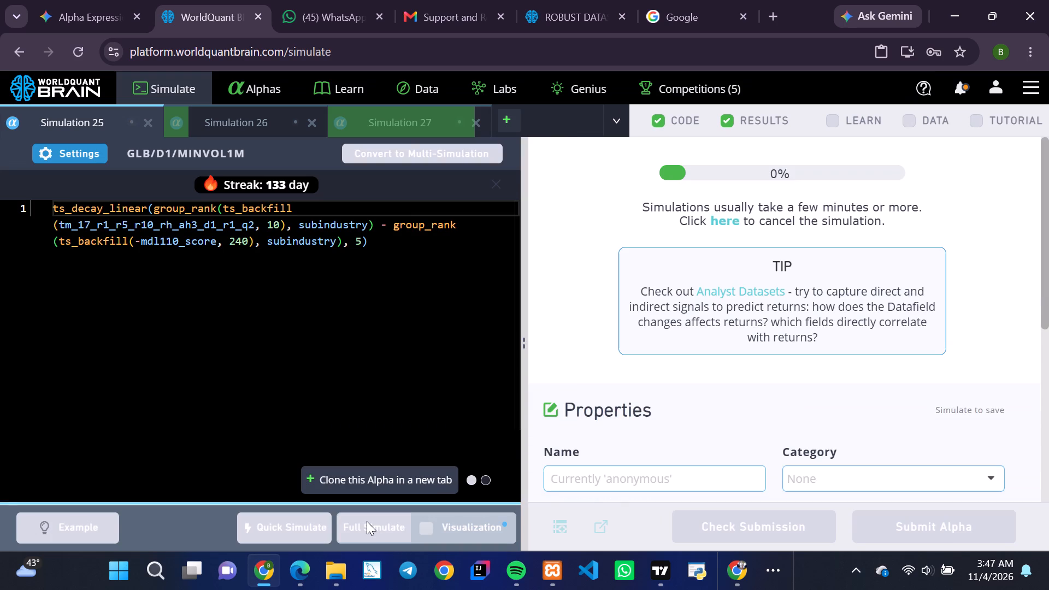
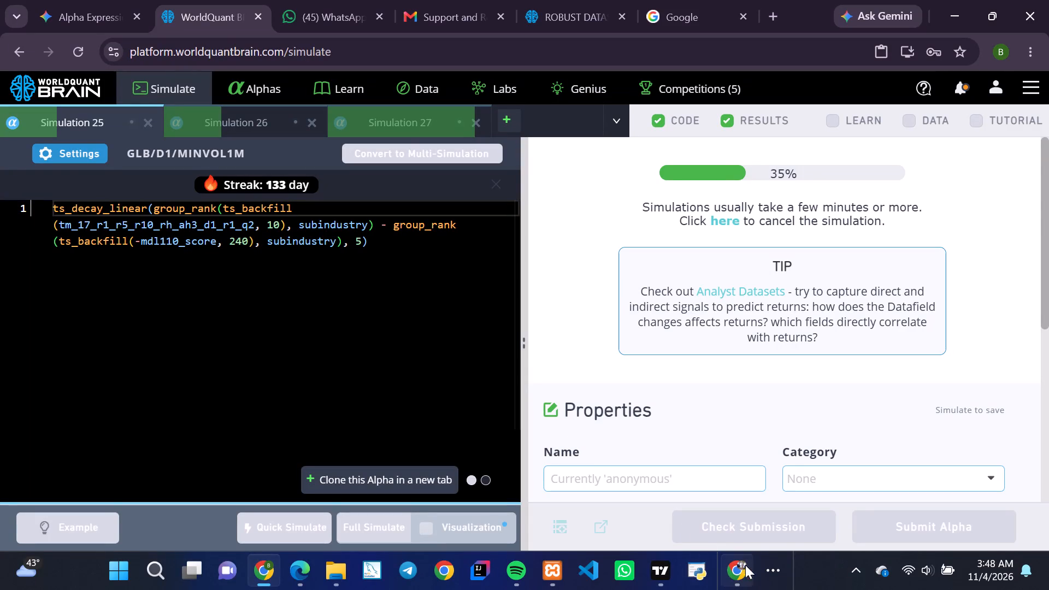
# Switch to TradingView to examine the 30-minute GOLD chart with the watchlist hidden, and return to Simulation 25 in WorldQuant BRAIN.
pyautogui.click(767, 565)
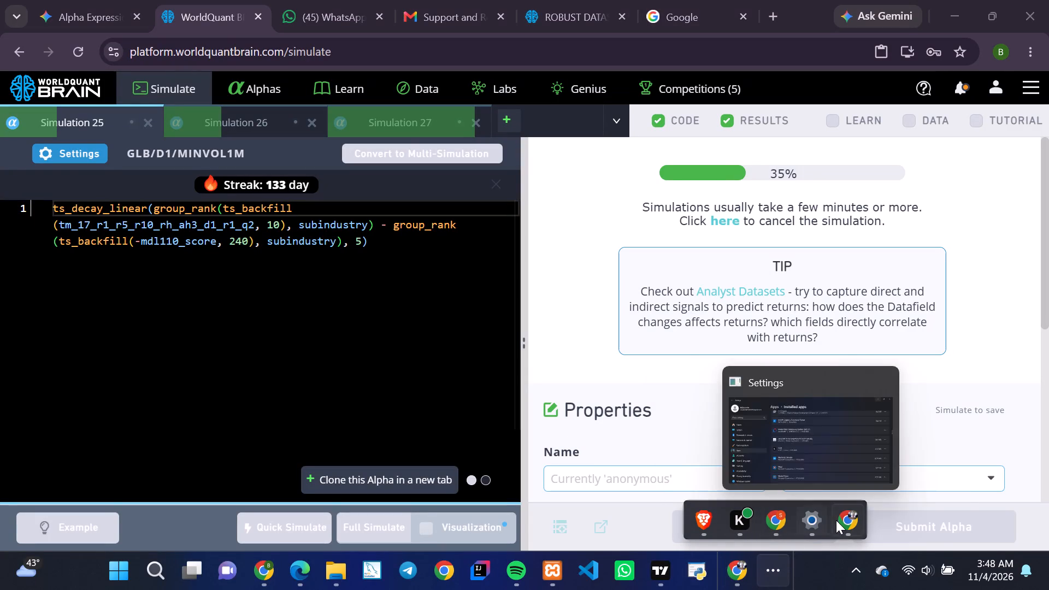
pyautogui.click(653, 566)
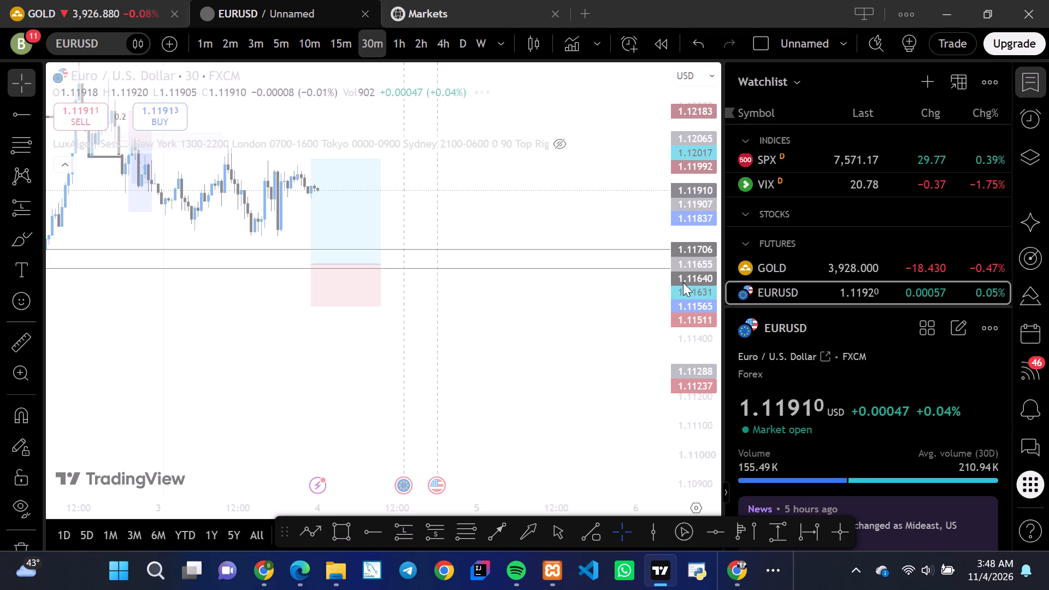
pyautogui.click(683, 282)
pyautogui.click(762, 287)
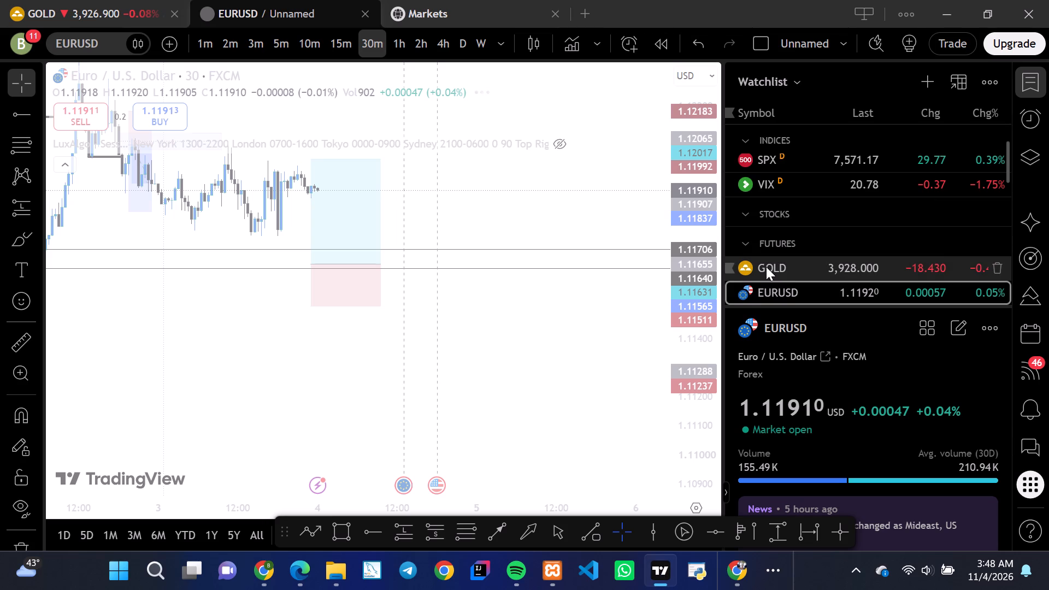
pyautogui.click(1032, 79)
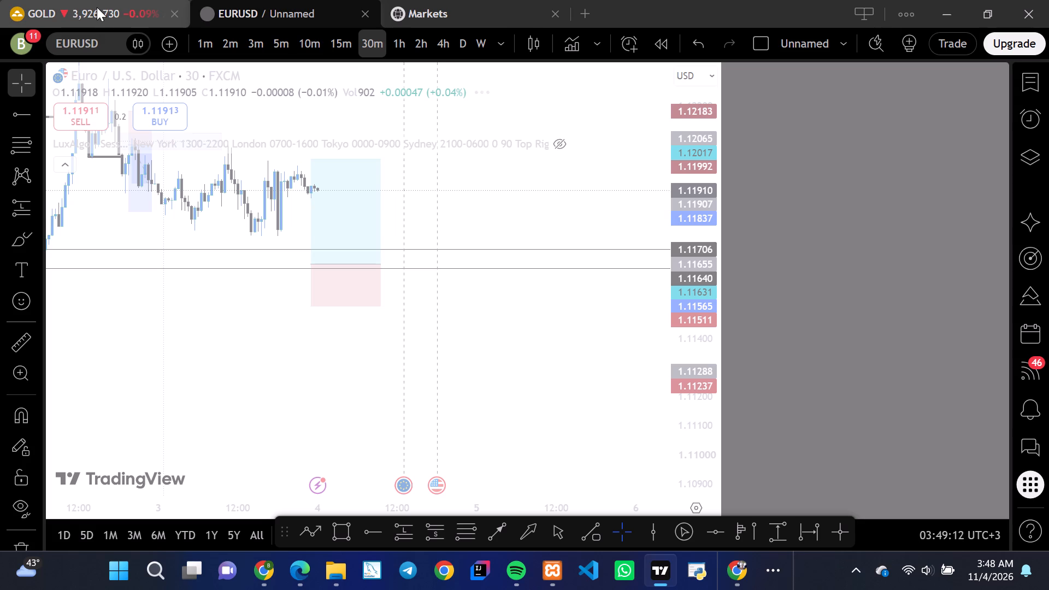
pyautogui.click(97, 7)
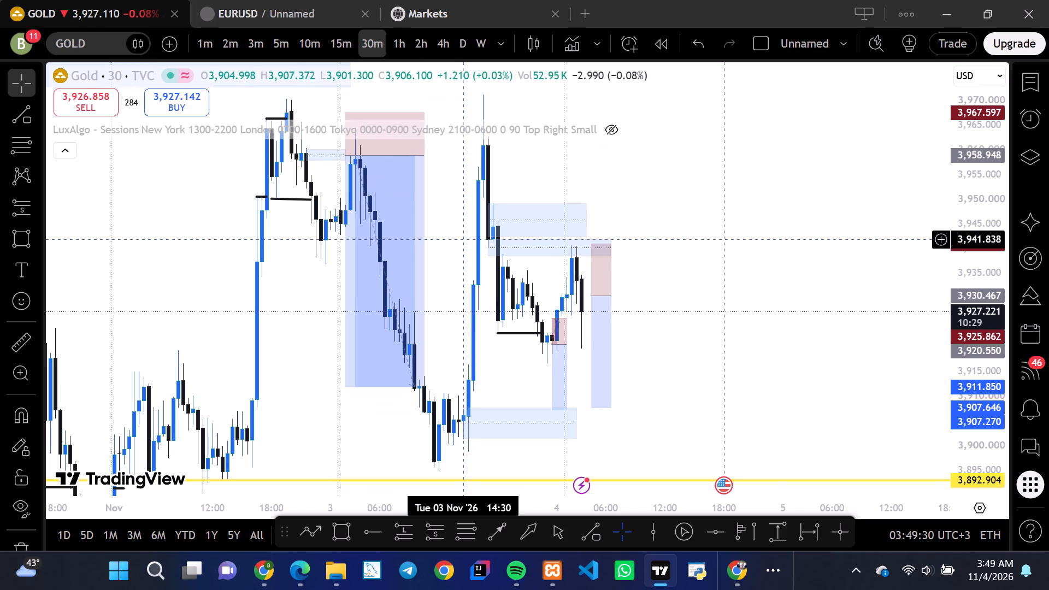
pyautogui.click(267, 571)
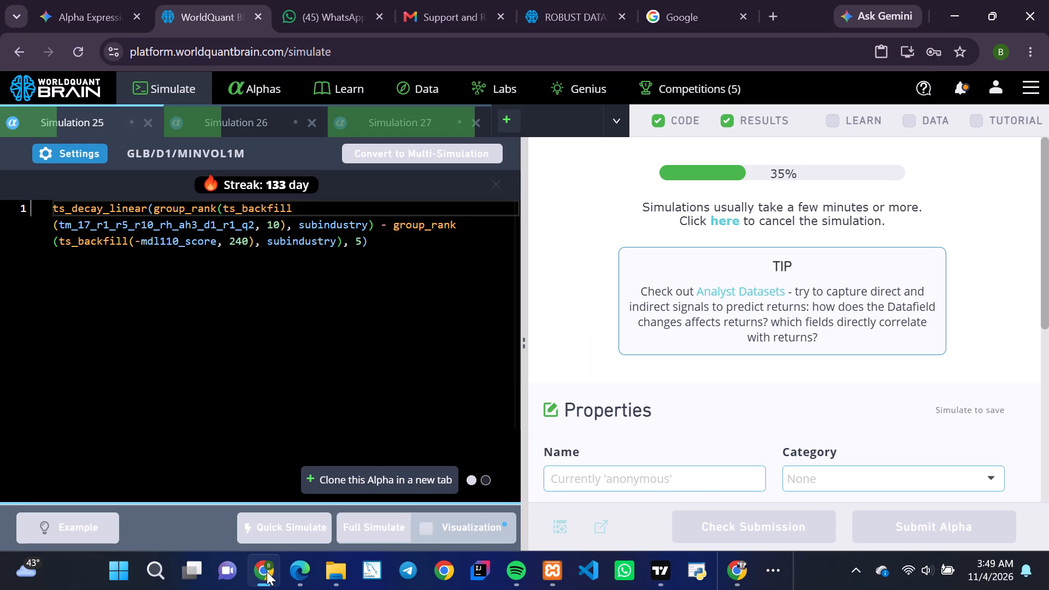
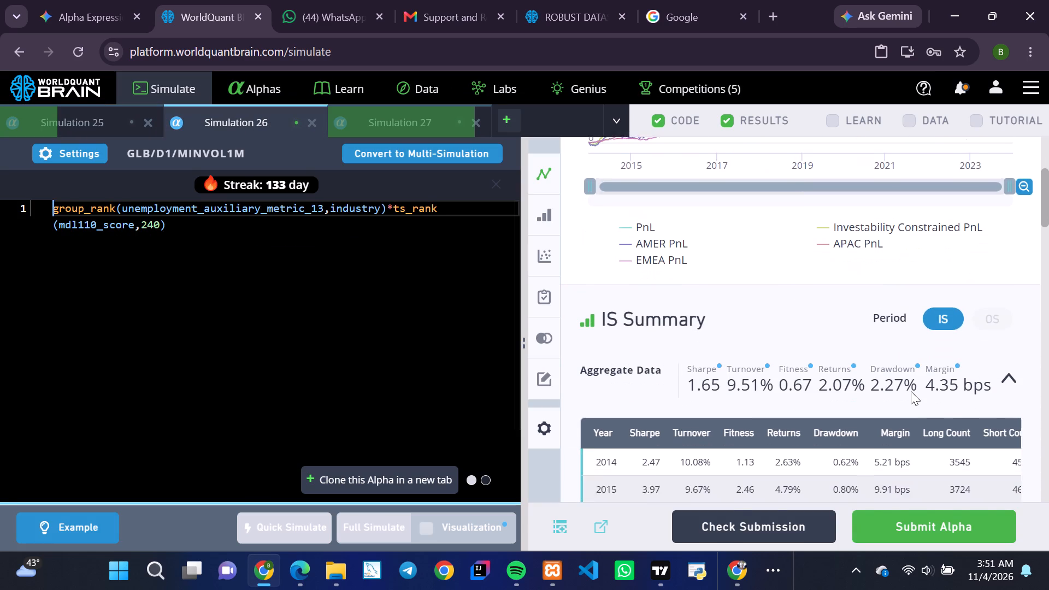
# Examine Simulation 26's yearly IS Summary, regional and investability-constrained statistics, Correlation section and IS Testing Status.
pyautogui.scroll(-2, 911, 391)
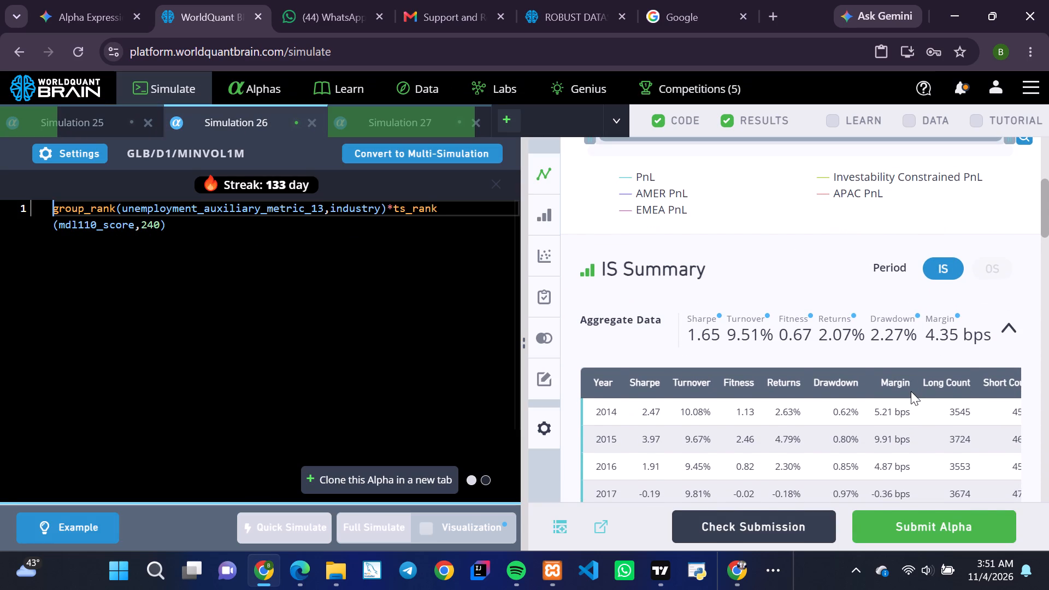
pyautogui.scroll(-3, 911, 391)
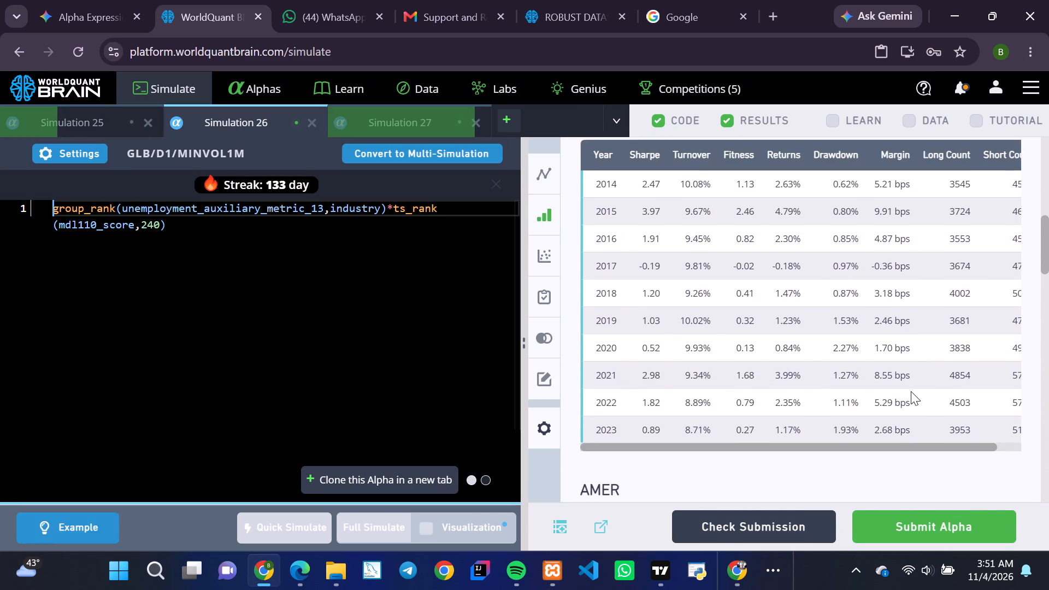
pyautogui.scroll(-3, 911, 391)
pyautogui.rightClick(911, 391)
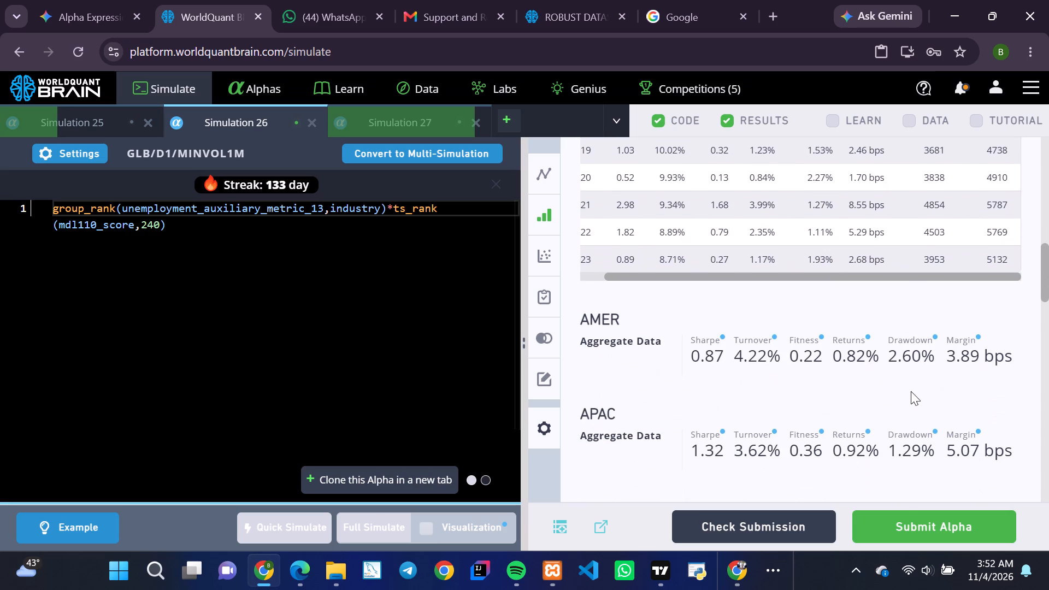
pyautogui.rightClick(911, 391)
pyautogui.scroll(-1, 911, 391)
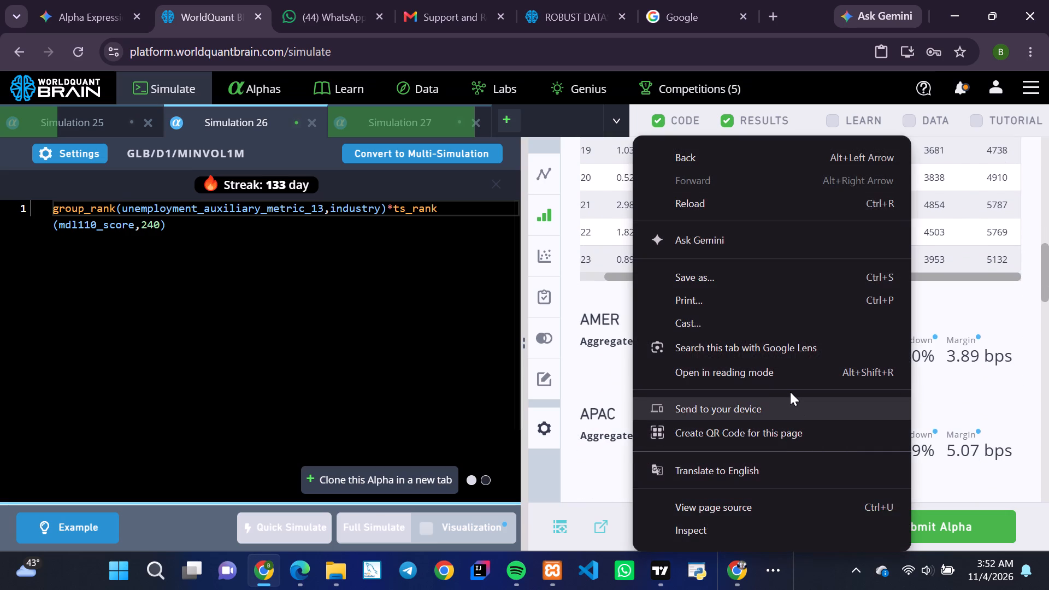
pyautogui.click(950, 293)
pyautogui.scroll(-4, 950, 293)
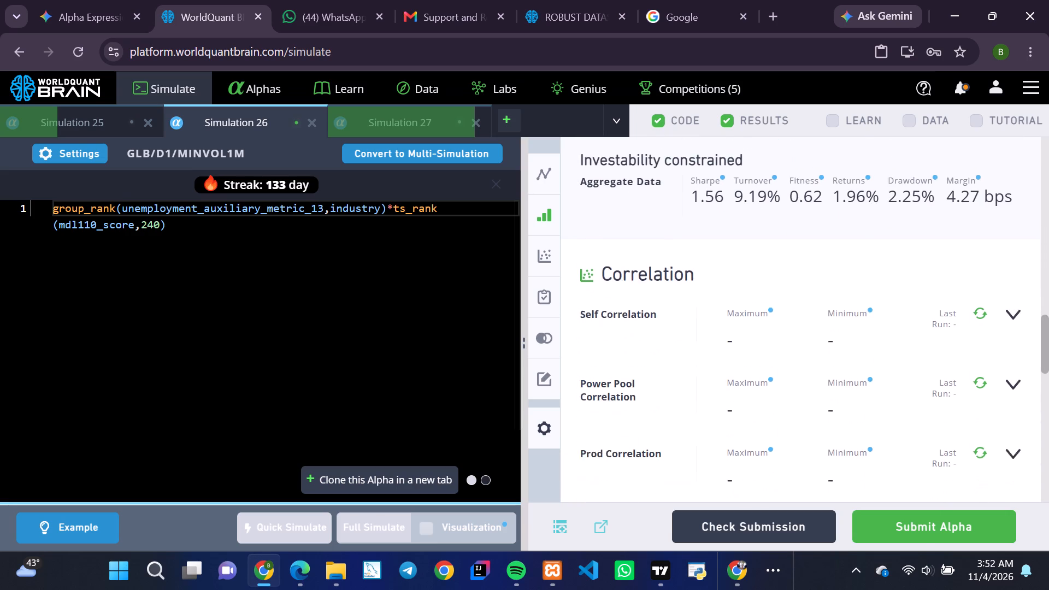
pyautogui.scroll(-2, 950, 293)
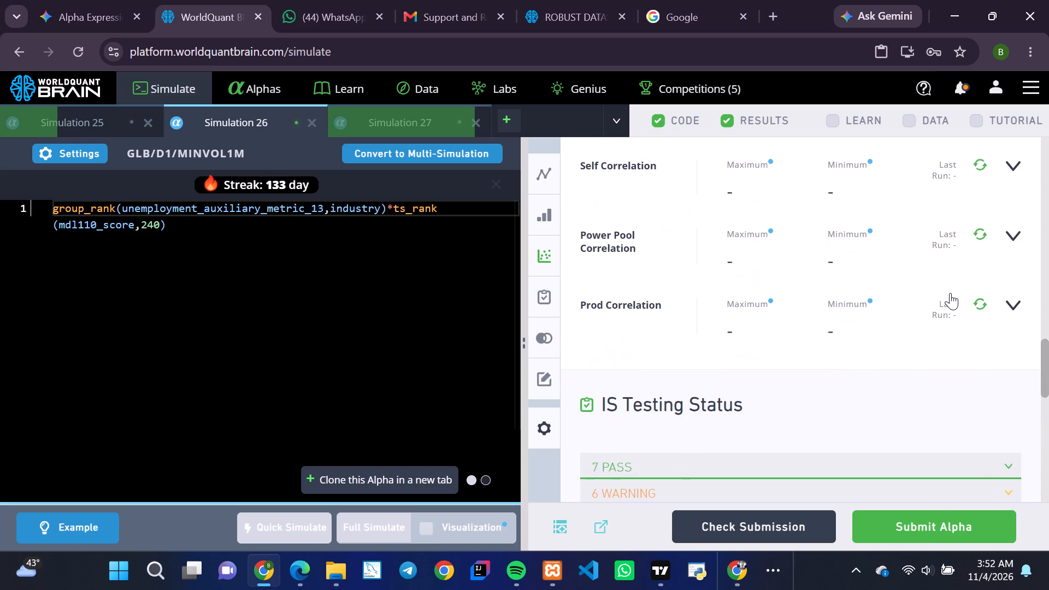
pyautogui.scroll(-1, 950, 293)
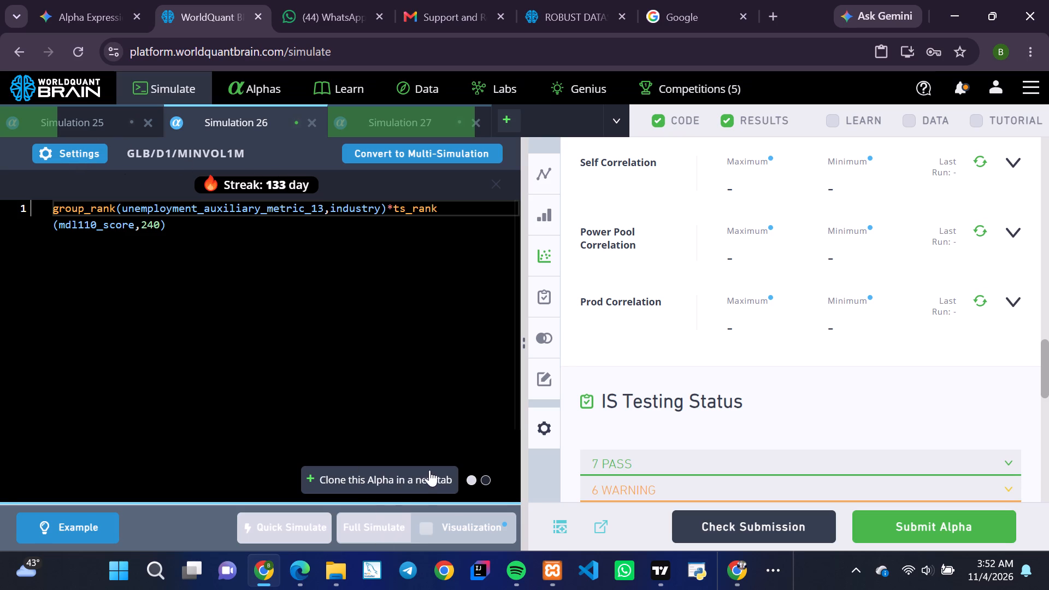
# Add the Simulation 26 alpha to the existing SAINT POTENTIAL alpha list.
pyautogui.click(558, 524)
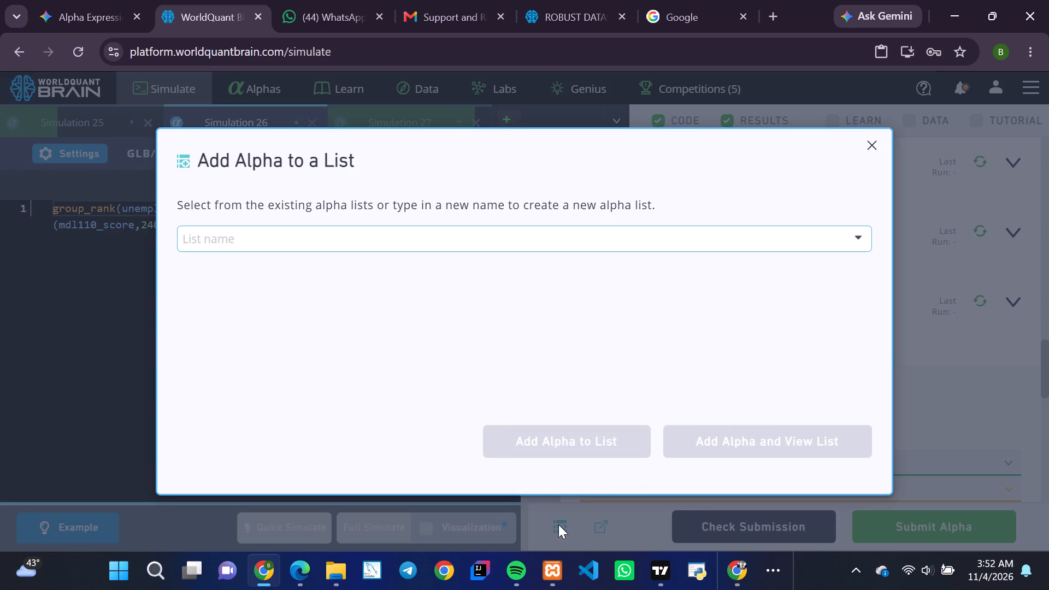
pyautogui.click(225, 243)
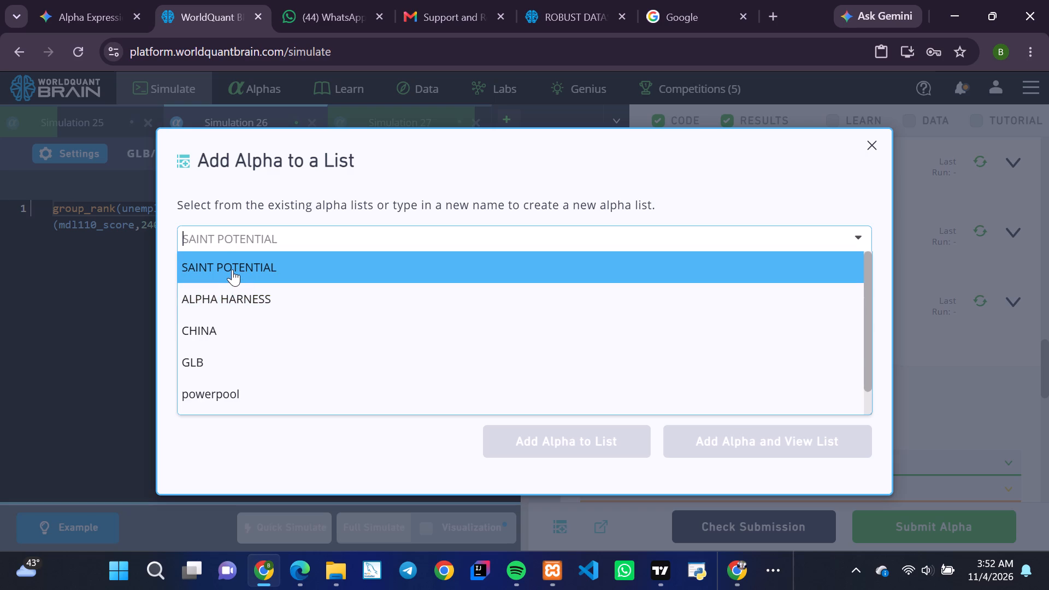
pyautogui.click(232, 268)
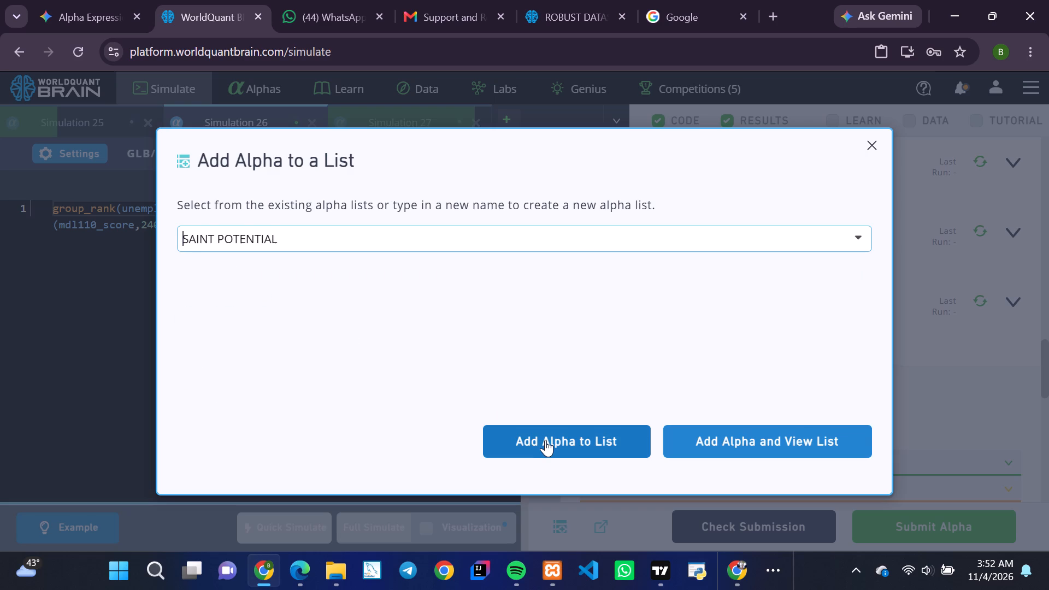
pyautogui.click(545, 440)
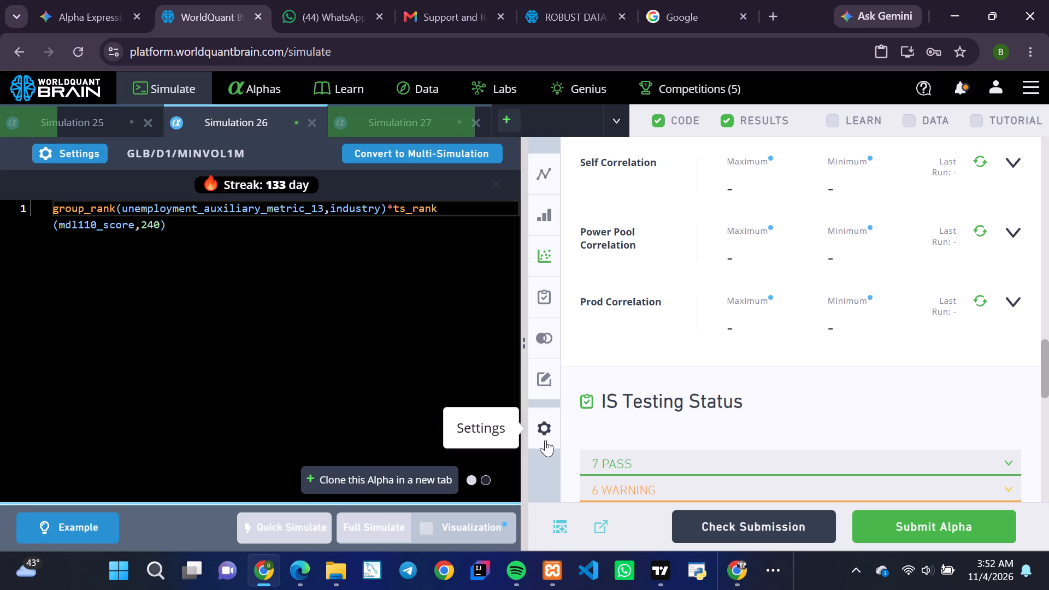
# Close Simulation 26.
pyautogui.click(311, 128)
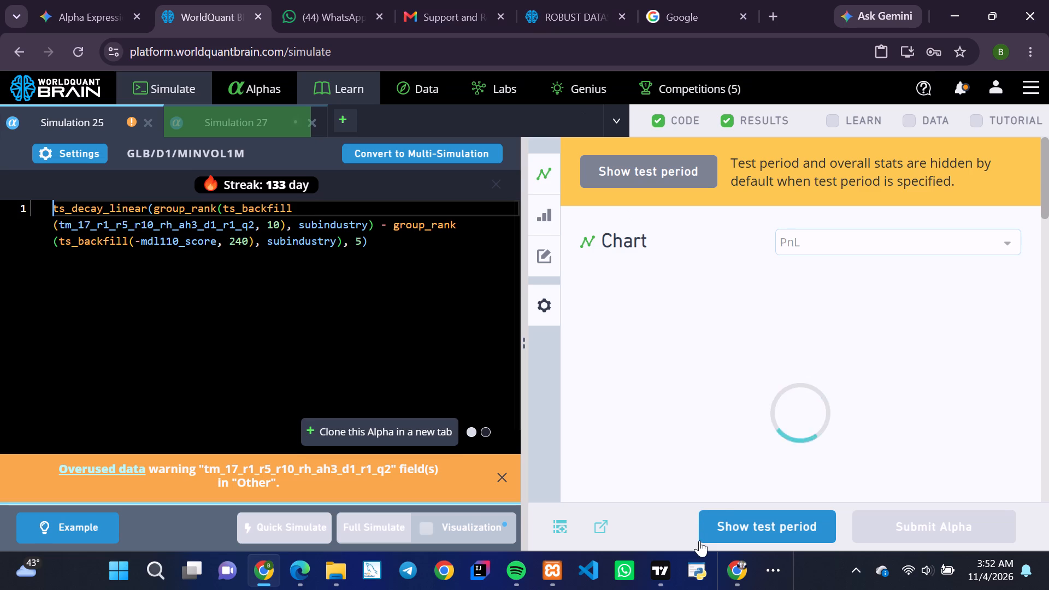
# Reveal the test period for Simulation 25 and set its IS Summary period to IS.
pyautogui.click(729, 524)
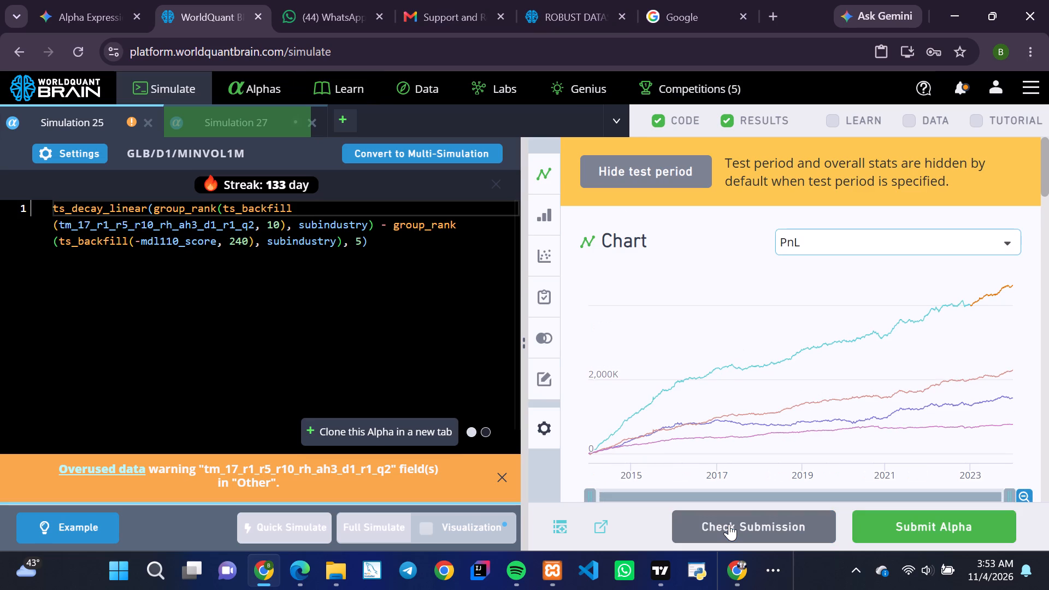
pyautogui.scroll(-2, 782, 383)
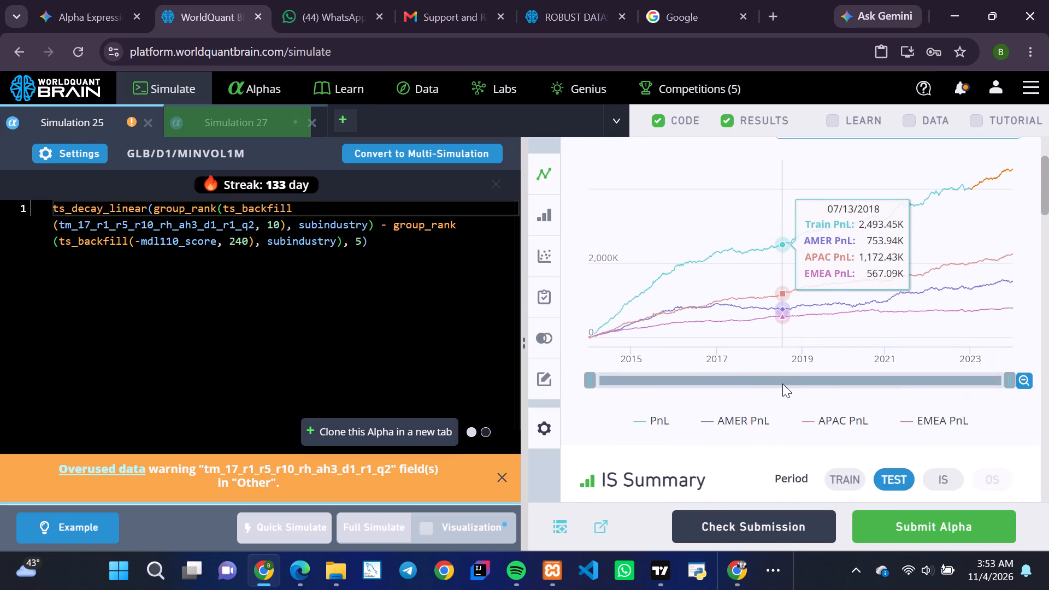
pyautogui.scroll(-1, 782, 383)
pyautogui.click(938, 382)
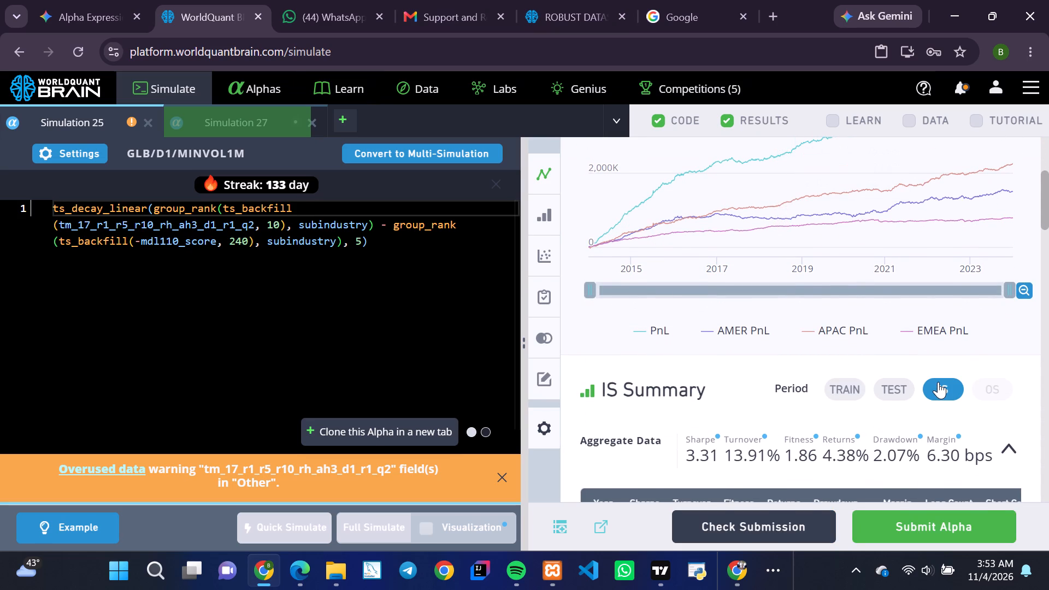
# Examine Simulation 25's yearly and AMER, APAC and EMEA statistics, and expand the warnings under IS Testing Status.
pyautogui.scroll(-1, 845, 421)
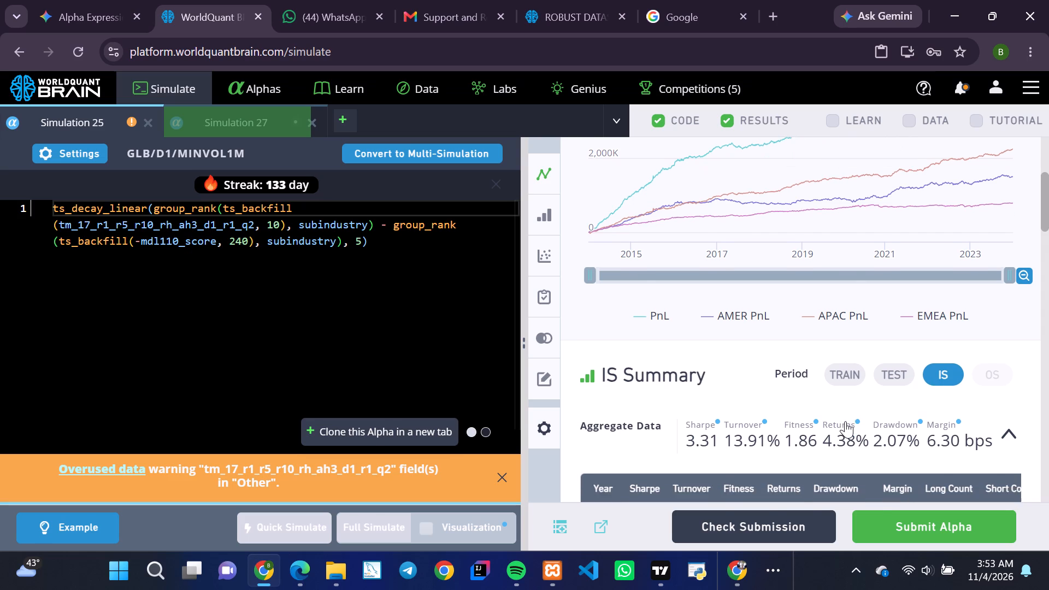
pyautogui.scroll(-2, 845, 421)
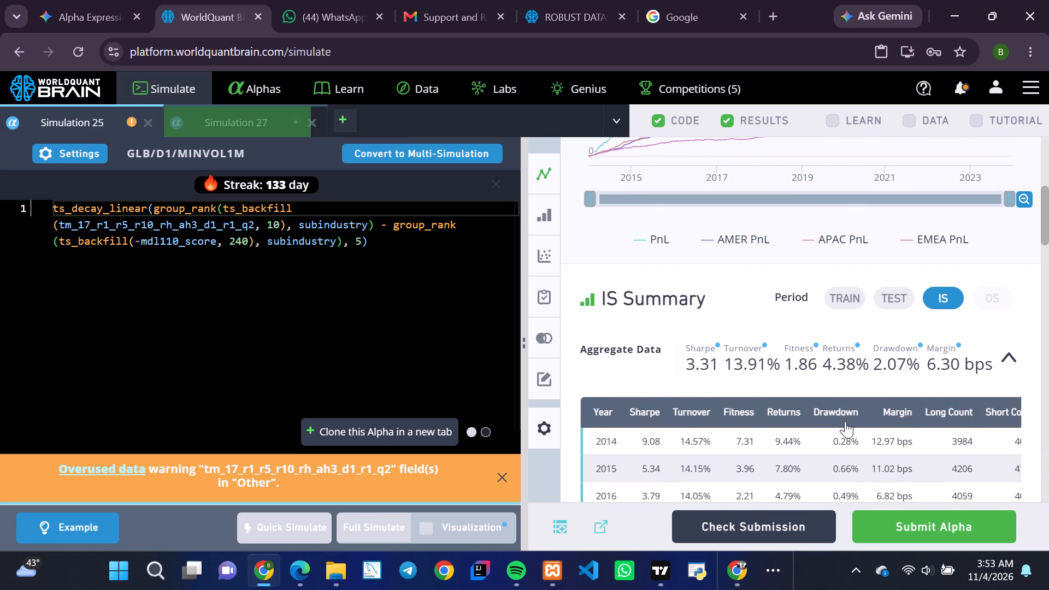
pyautogui.scroll(-4, 845, 421)
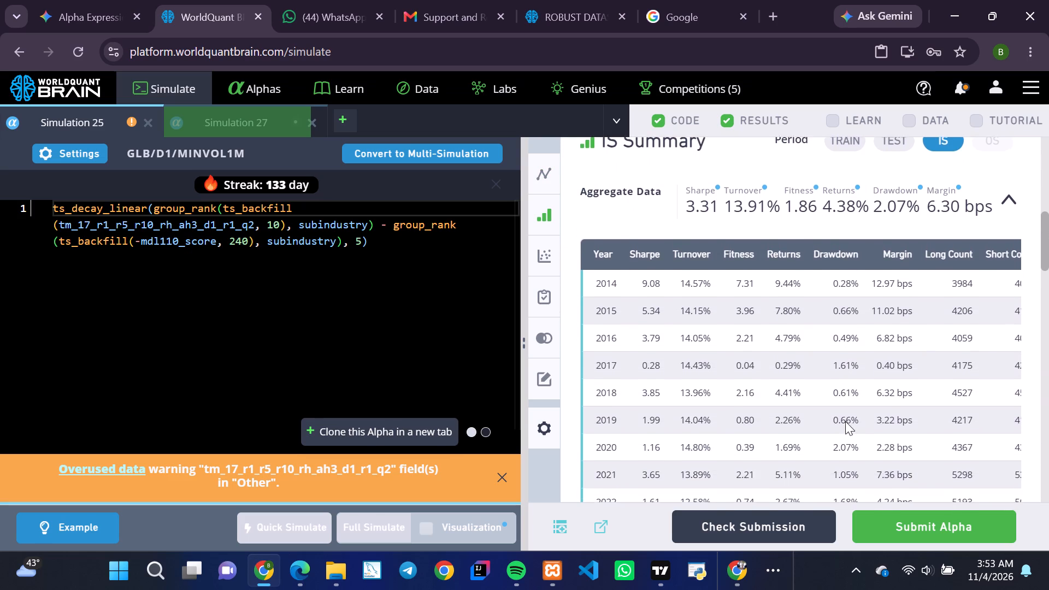
pyautogui.scroll(-3, 845, 421)
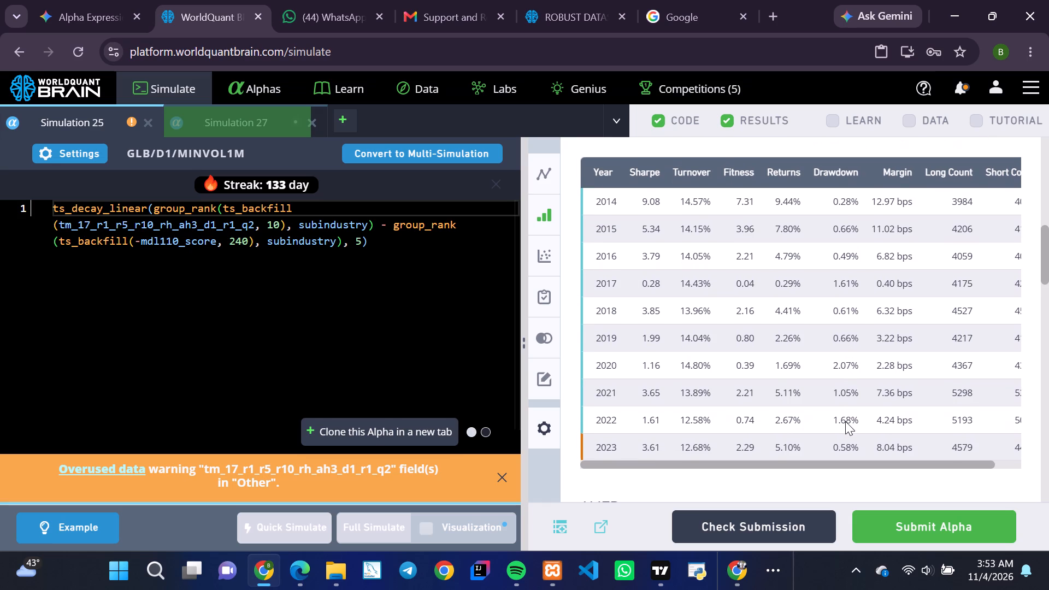
pyautogui.scroll(-4, 845, 421)
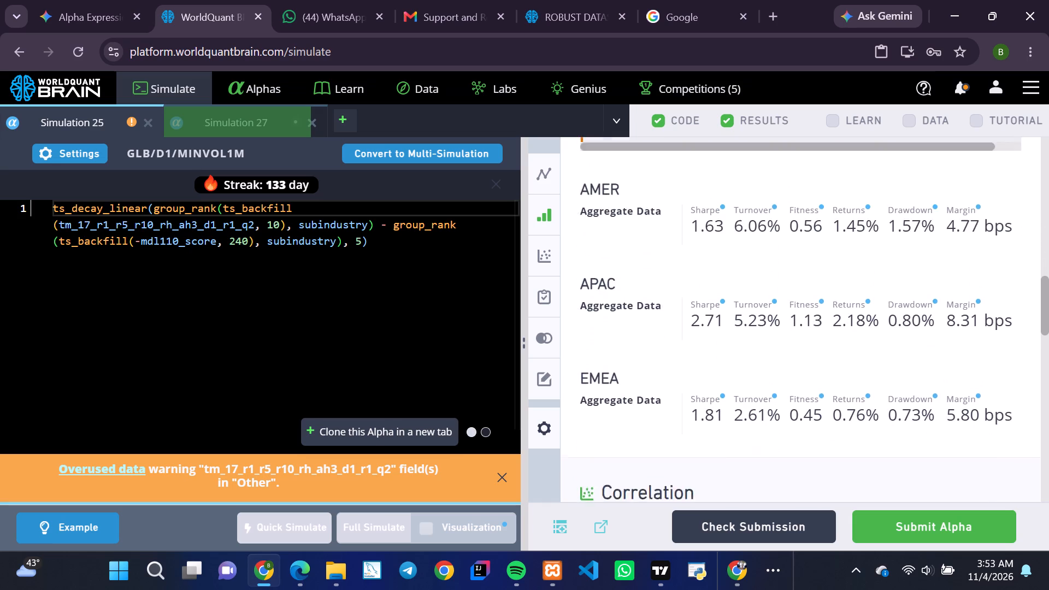
pyautogui.scroll(-3, 845, 421)
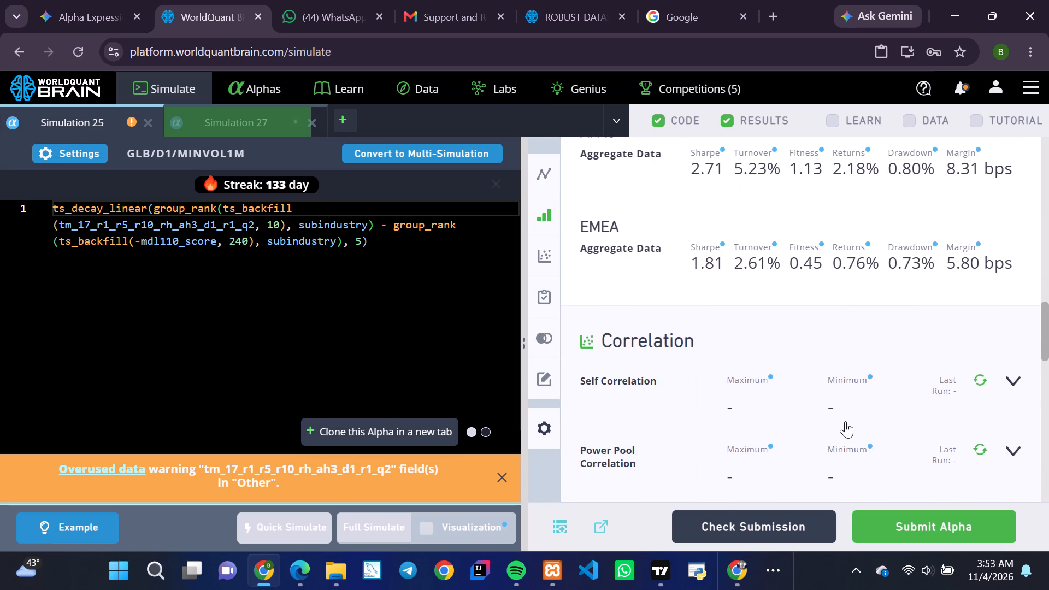
pyautogui.scroll(-2, 845, 421)
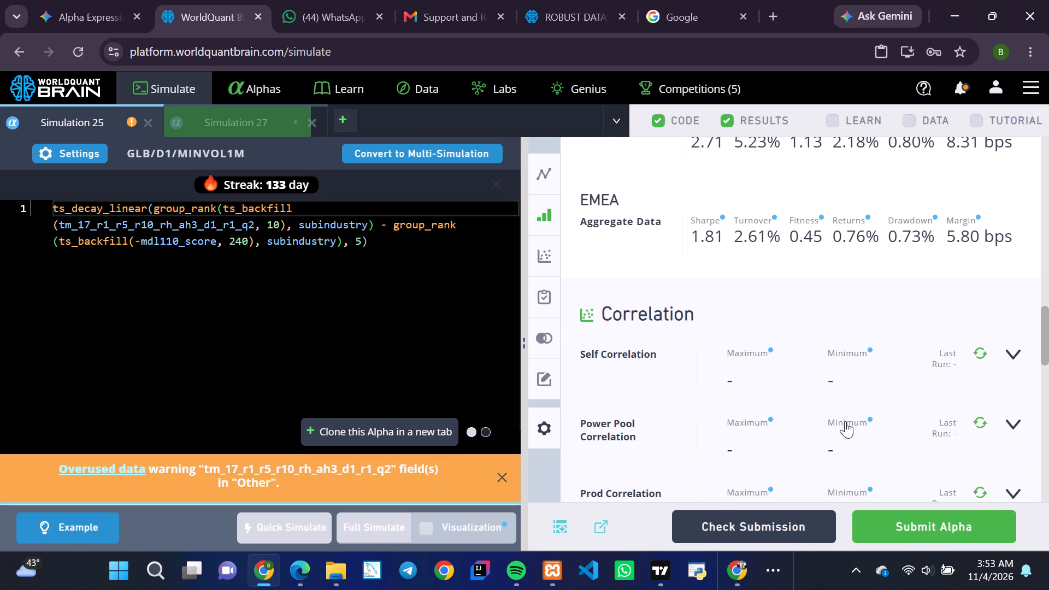
pyautogui.scroll(-3, 845, 421)
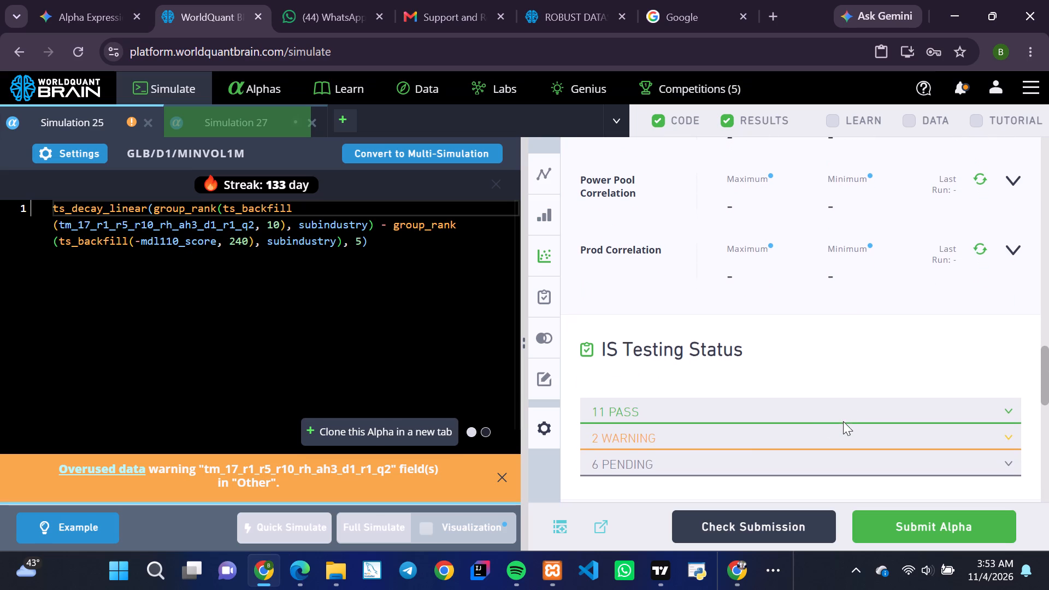
pyautogui.click(764, 445)
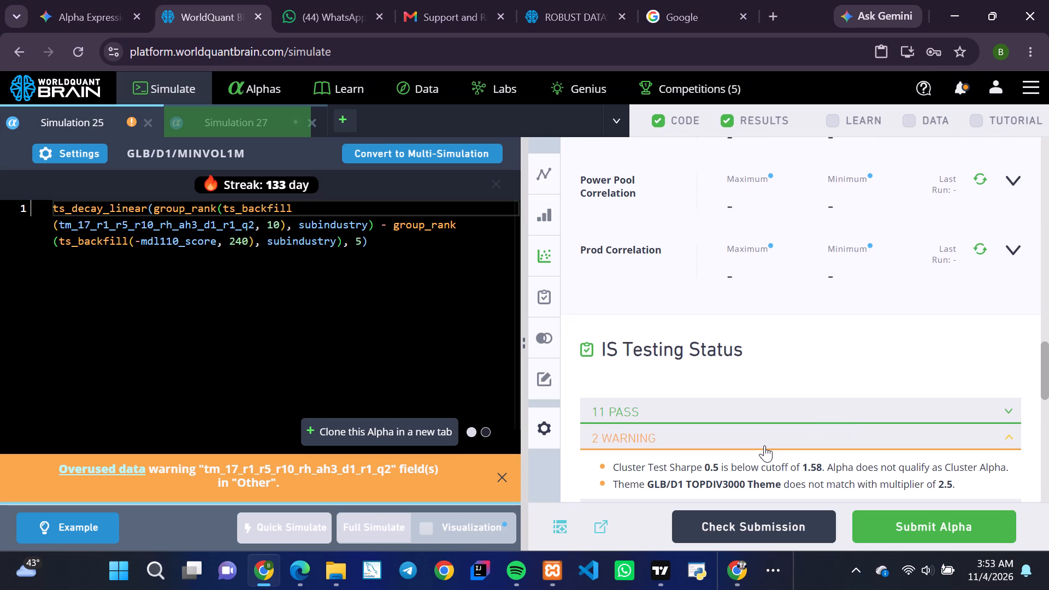
# Run the Prod Correlation check for Simulation 25 and request its Power Pool Correlation.
pyautogui.scroll(1, 805, 366)
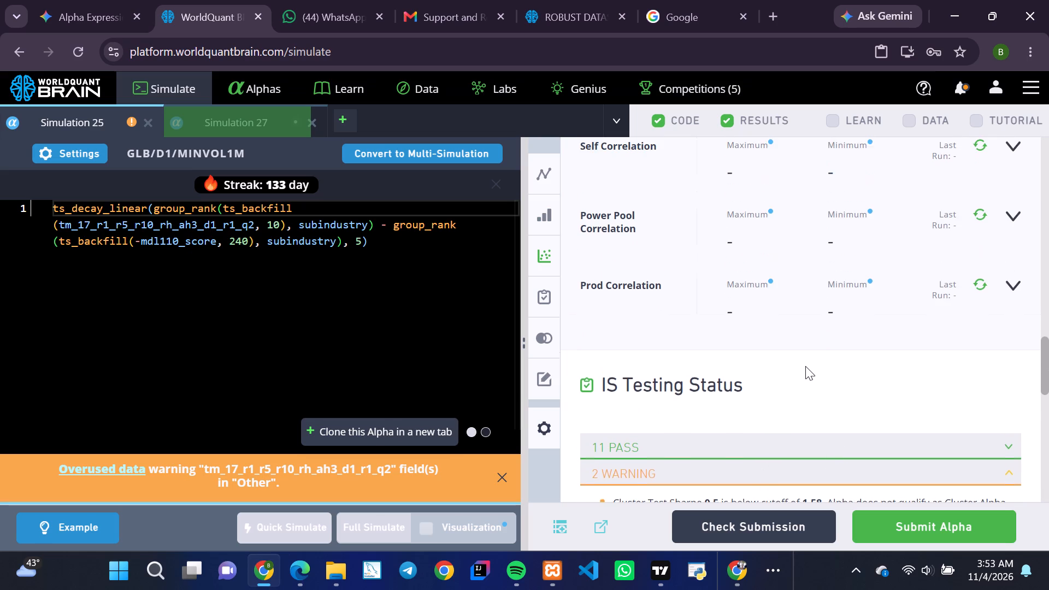
pyautogui.scroll(1, 805, 366)
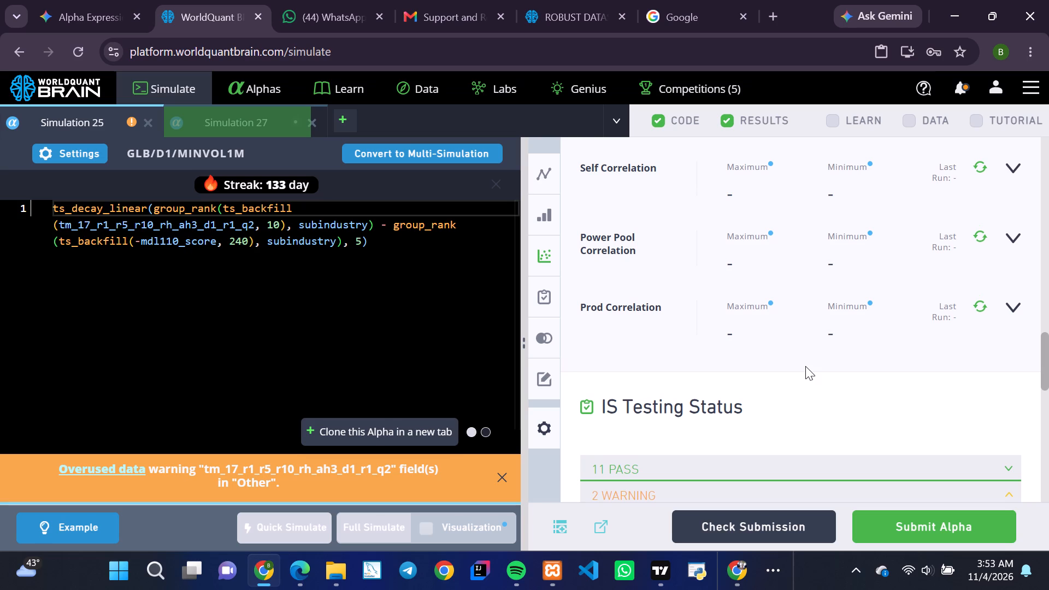
pyautogui.click(979, 305)
pyautogui.click(982, 229)
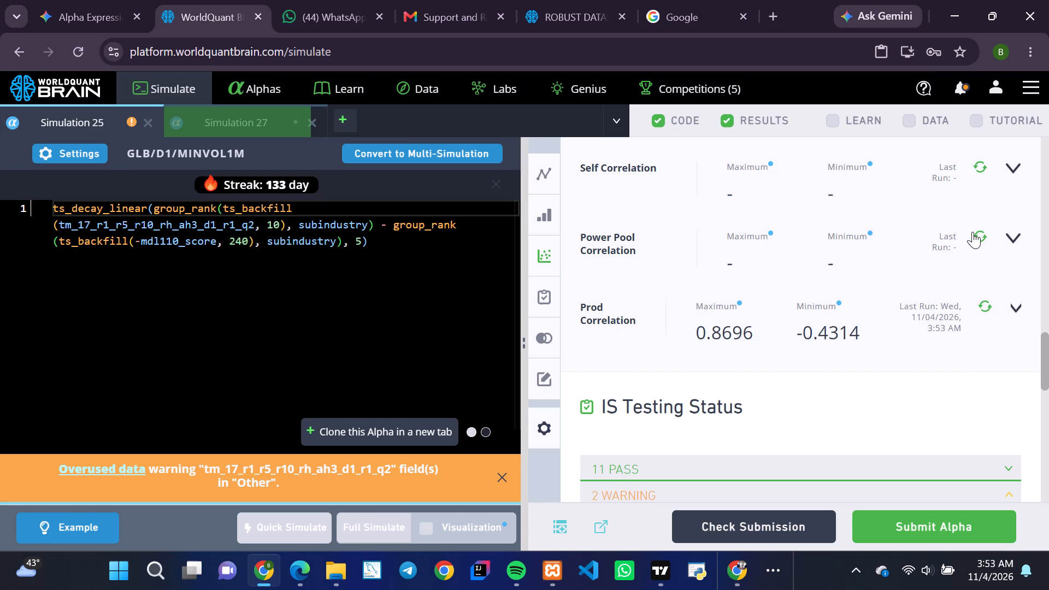
pyautogui.click(973, 232)
pyautogui.scroll(-5, 858, 273)
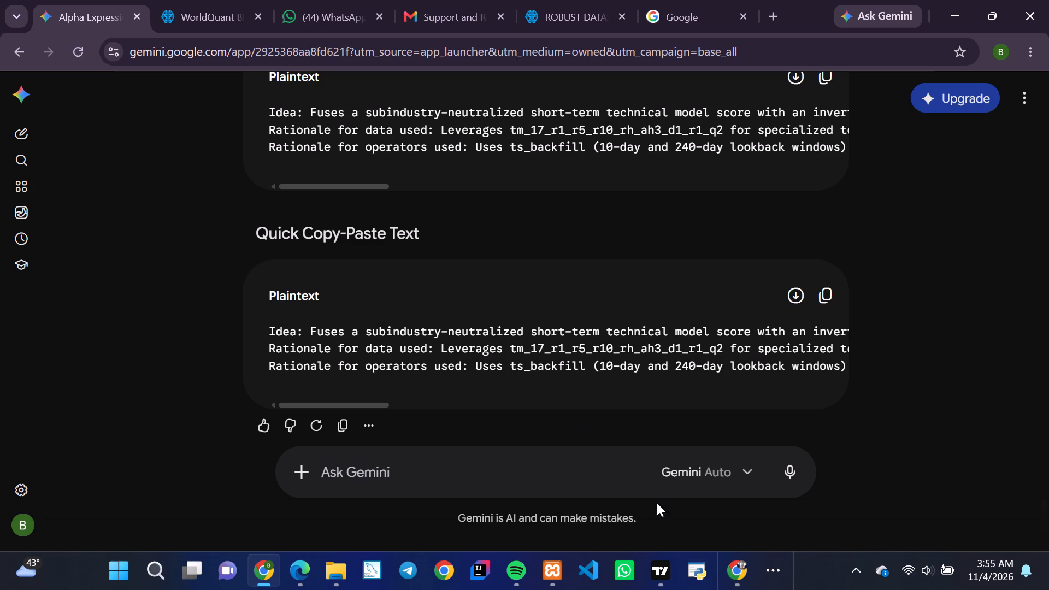
pyautogui.click(197, 9)
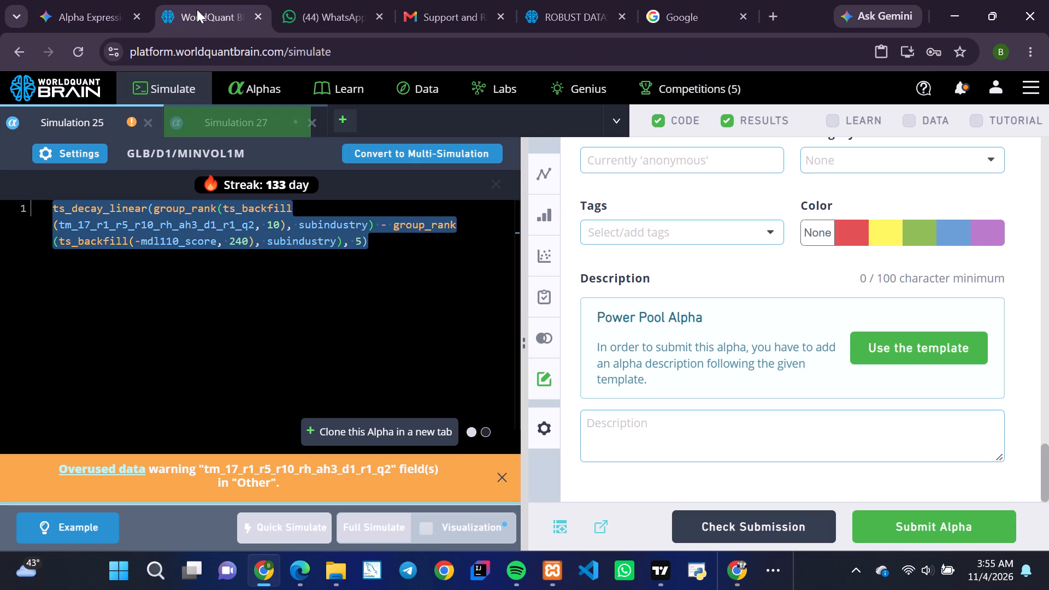
pyautogui.click(691, 433)
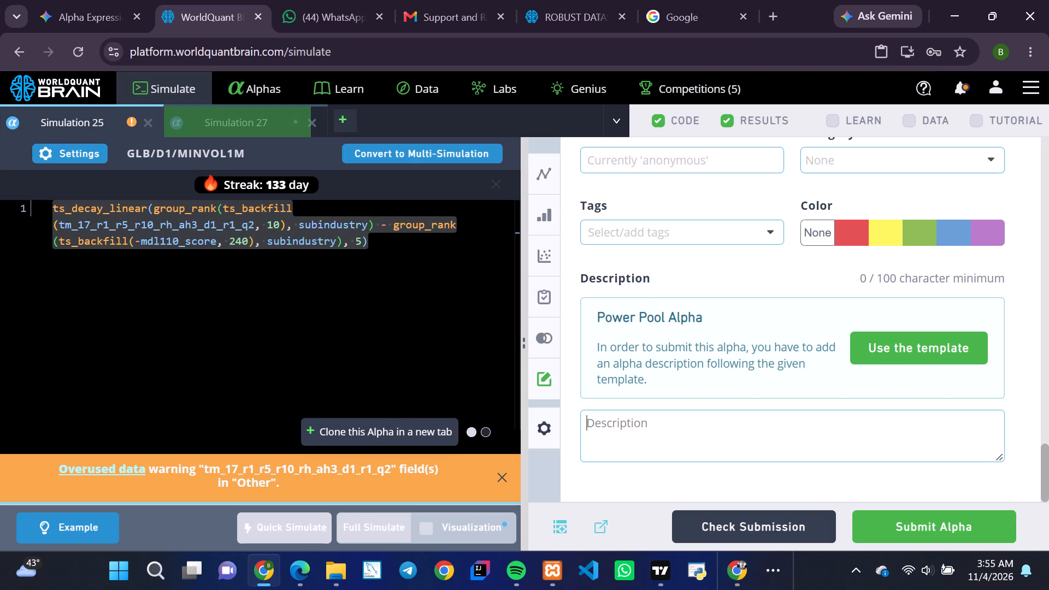
pyautogui.rightClick(691, 433)
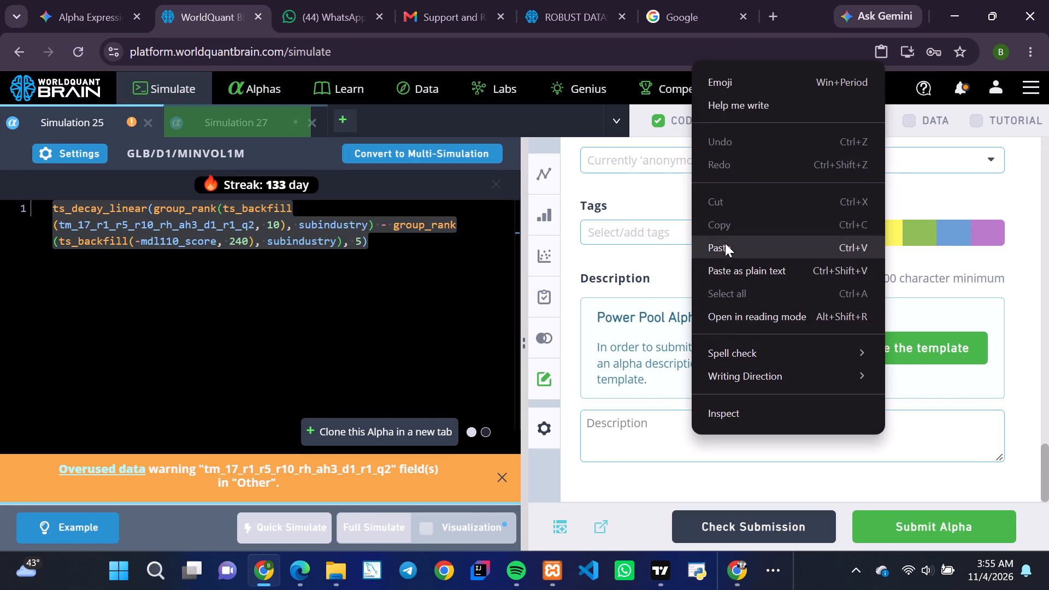
pyautogui.click(725, 243)
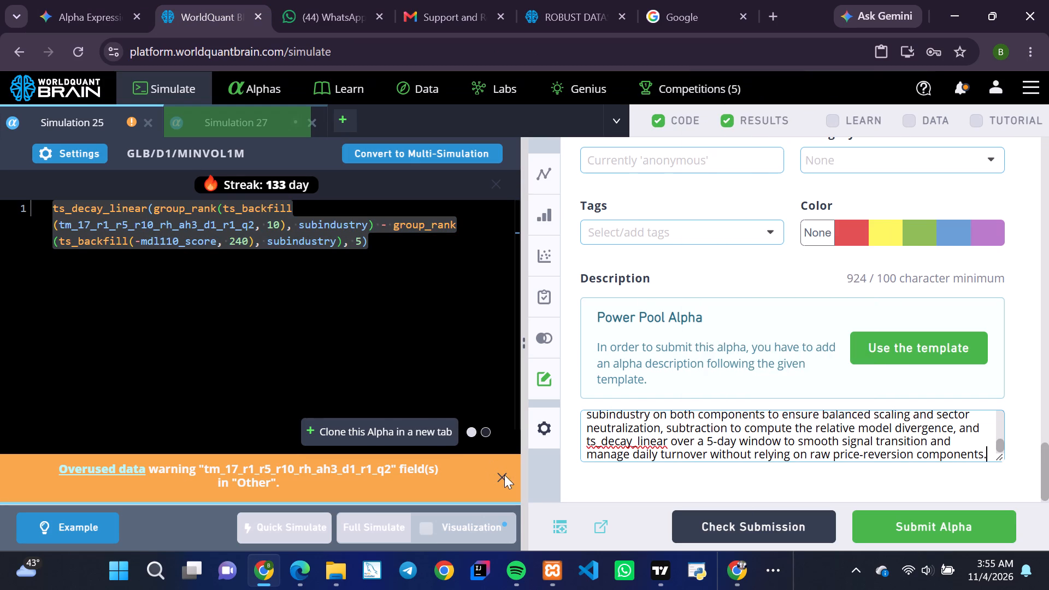
# Try to submit Simulation 25's alpha.
pyautogui.click(898, 515)
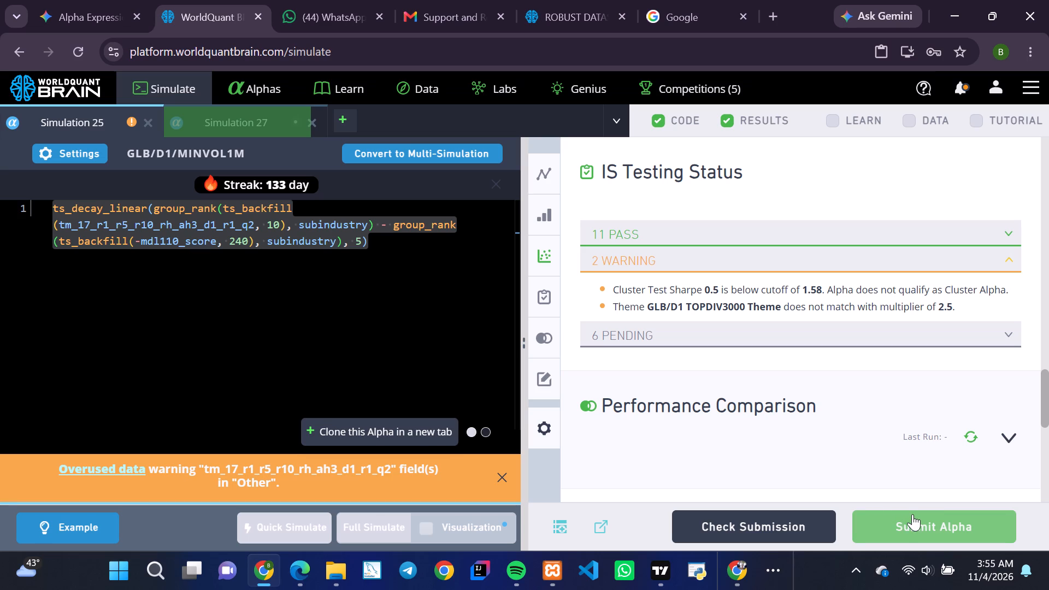
pyautogui.click(912, 516)
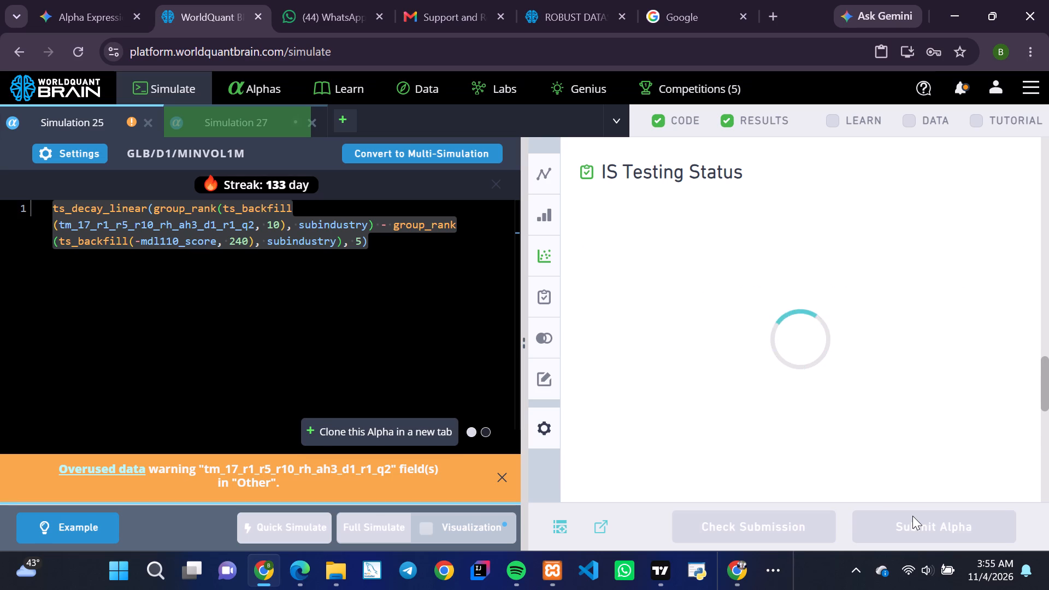
pyautogui.click(423, 303)
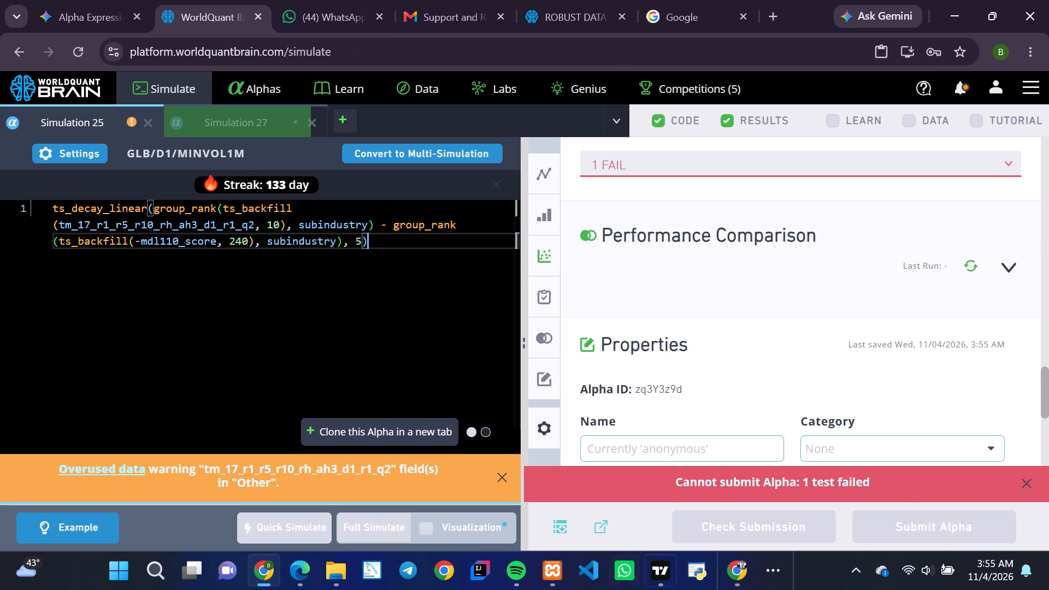
# Switch to TradingView to view the 30-minute gold chart.
pyautogui.click(653, 565)
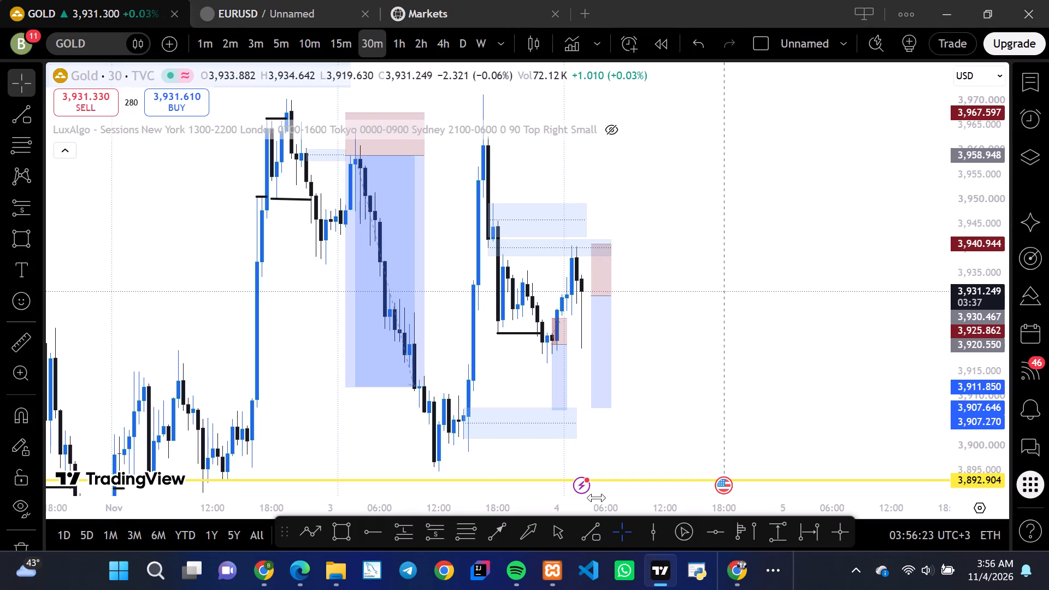